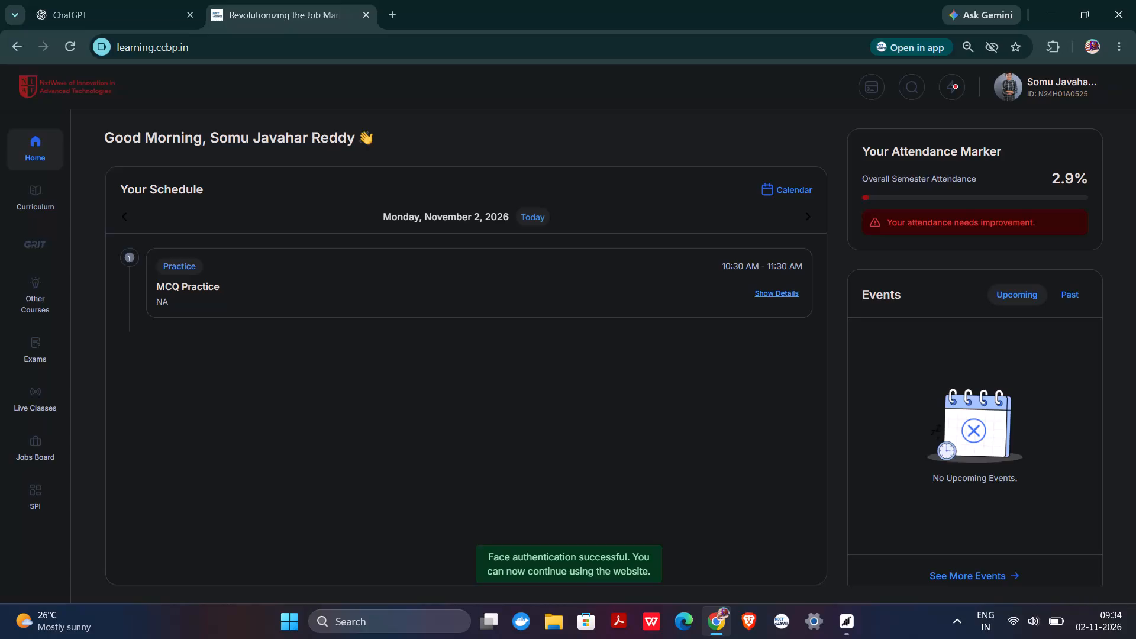
left_click(199, 296)
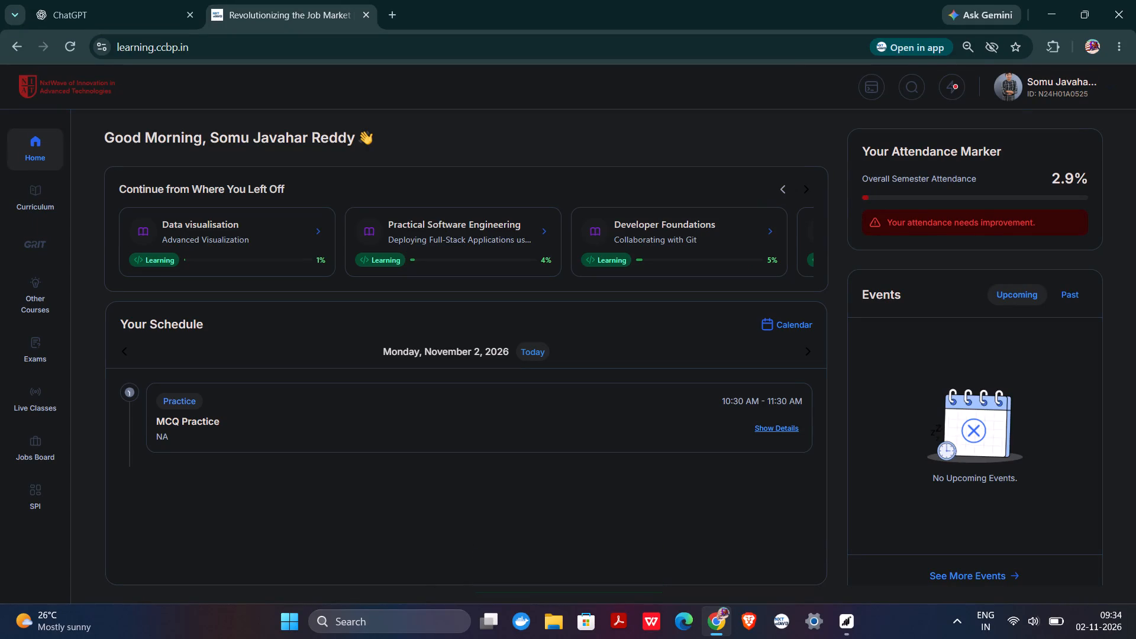
key("ctrl+r")
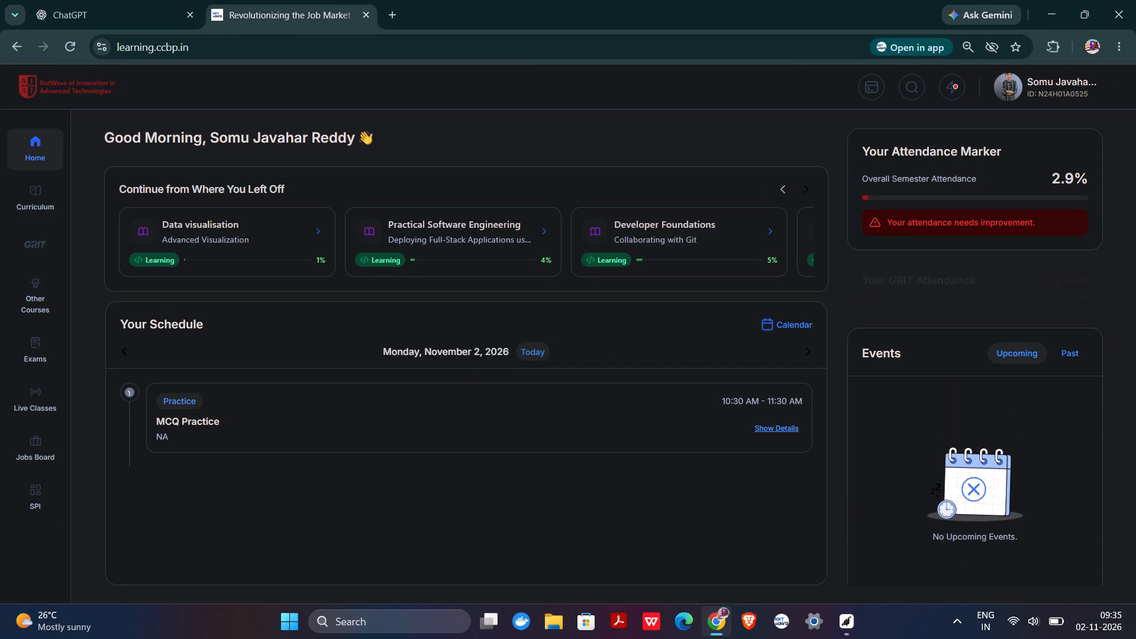
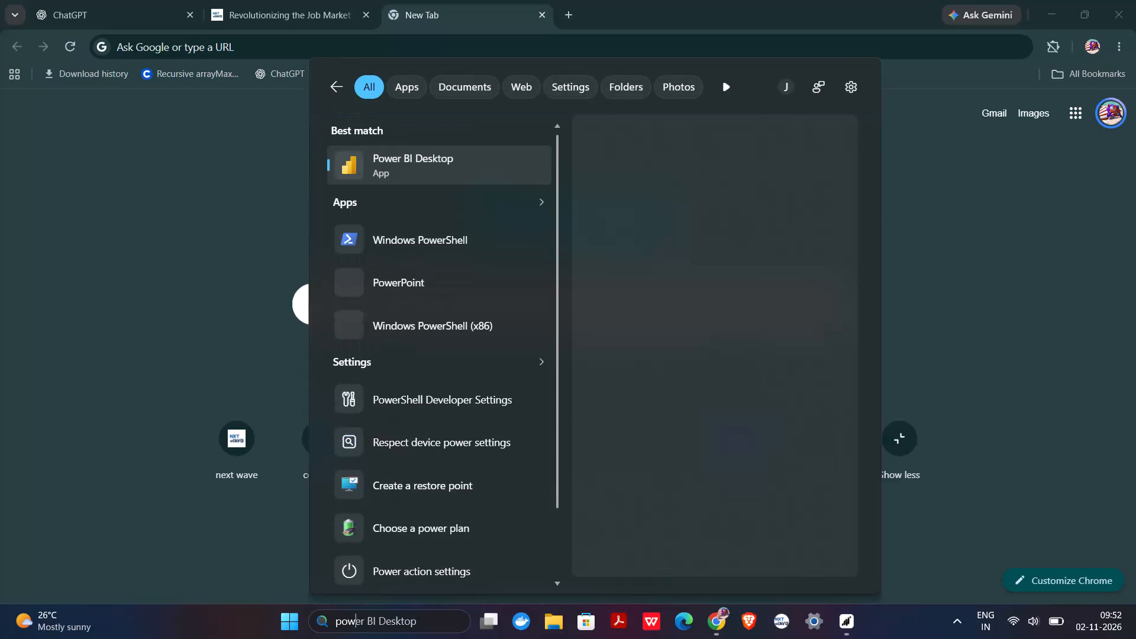
Launch Power BI Desktop and look over its recent reports.
key("Return")
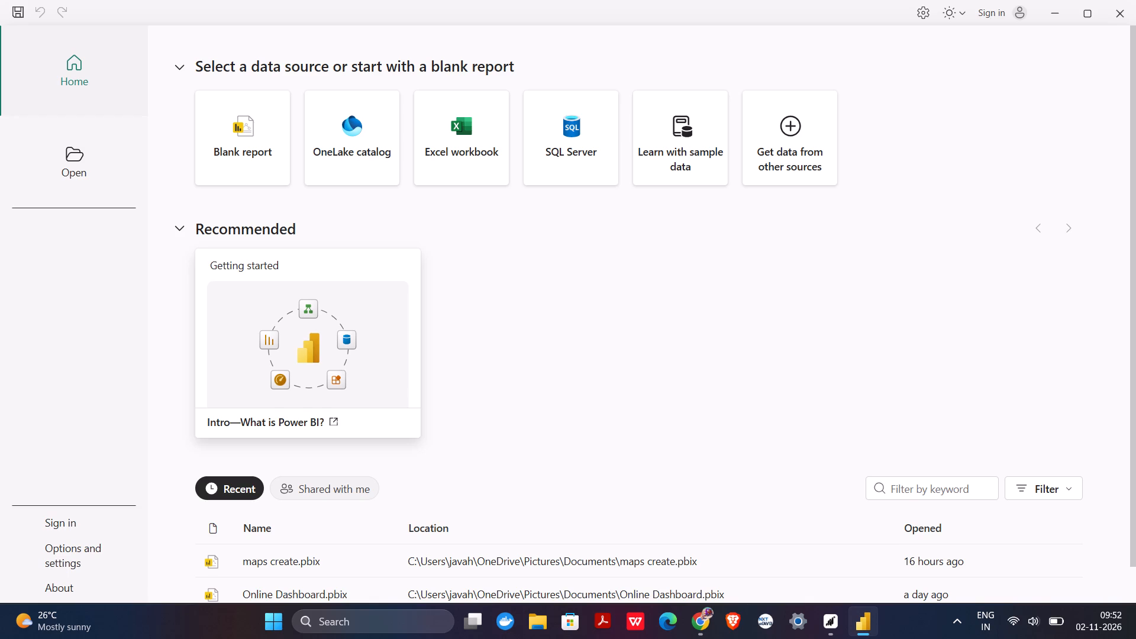
scroll(779, 337, "down", 1)
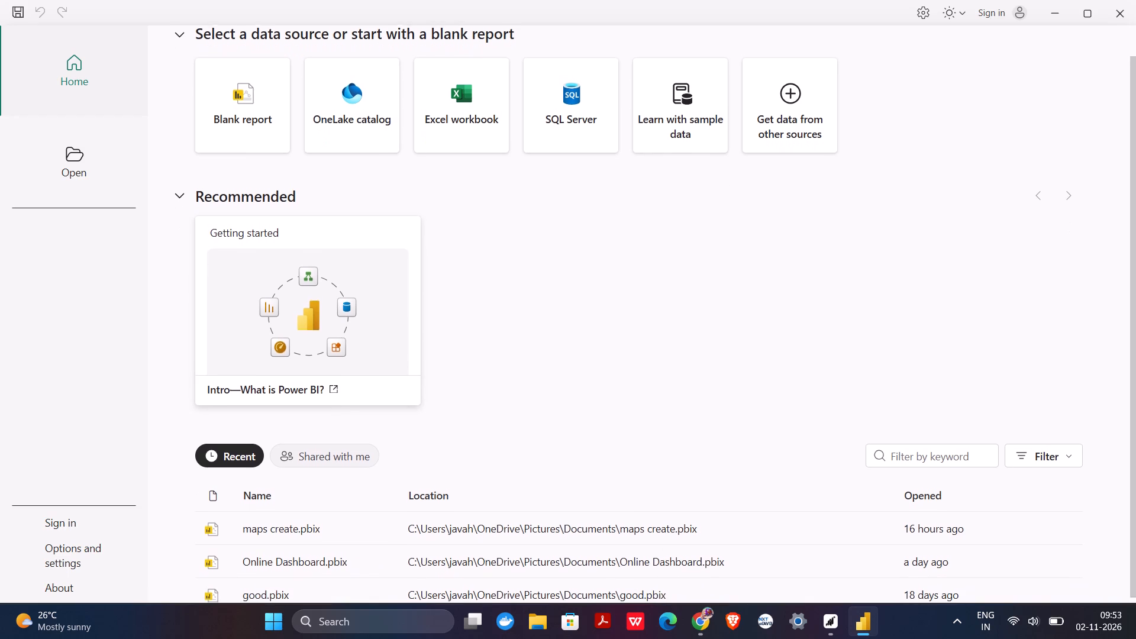
scroll(779, 337, "down", 1)
Switch to the learning portal in Chrome, search for "data analytics" and open the Introduction to Data Analytics topic.
left_click(702, 615)
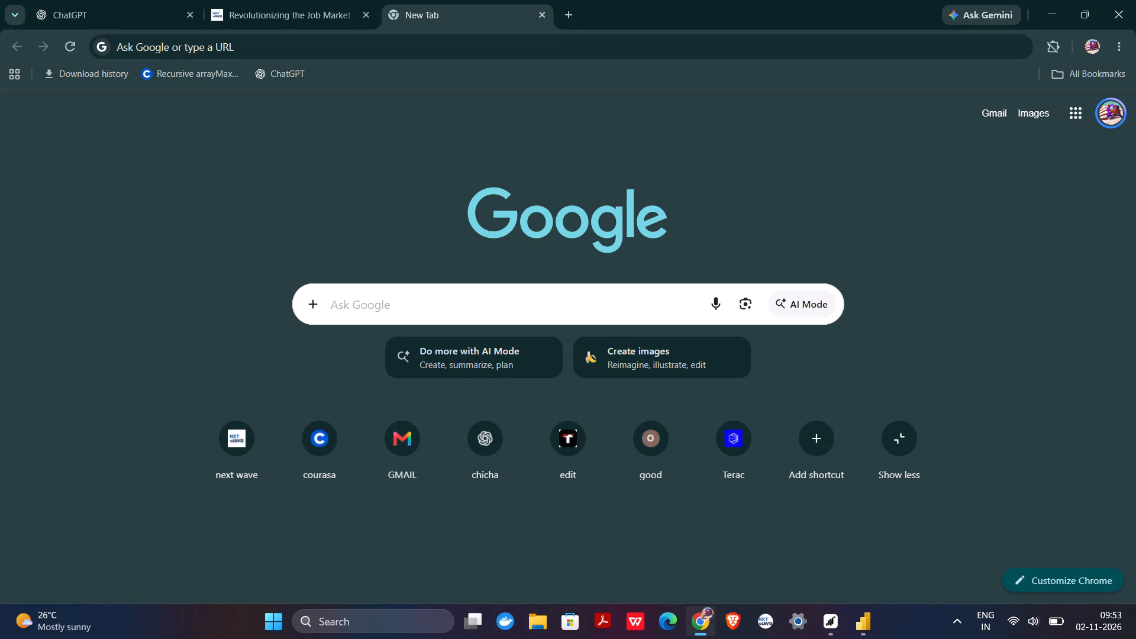
left_click(269, 0)
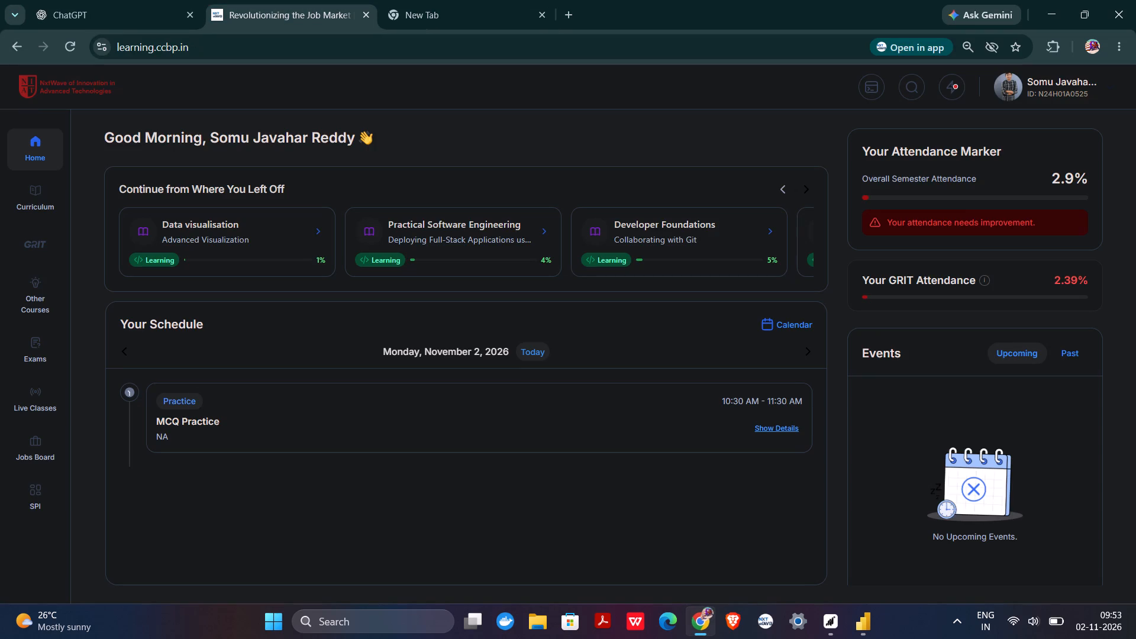
left_click(917, 89)
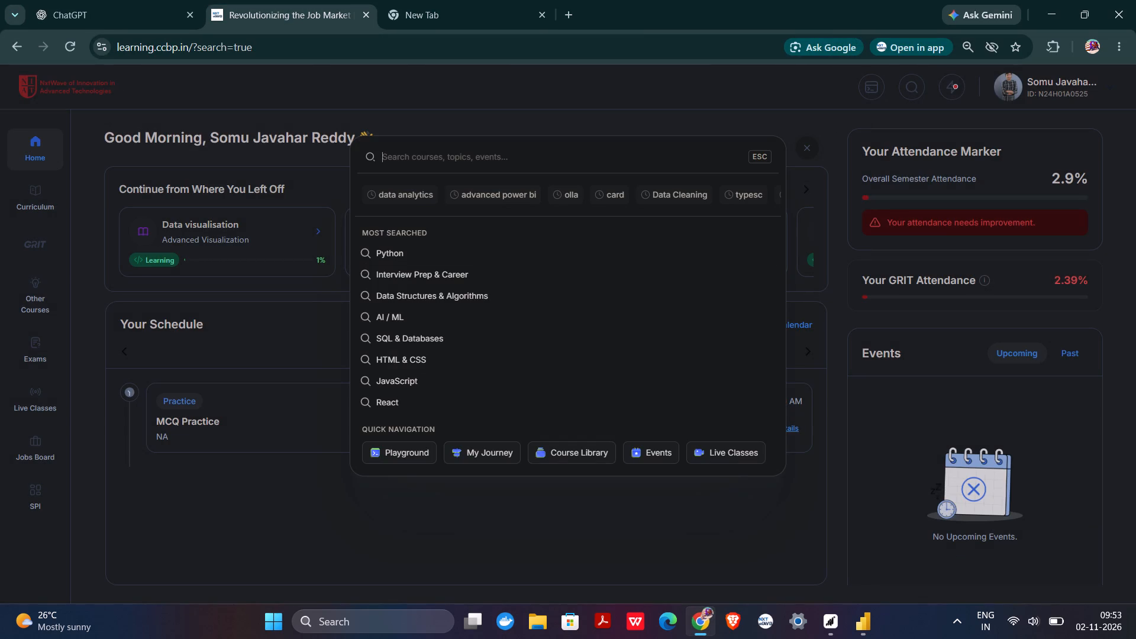
left_click(385, 197)
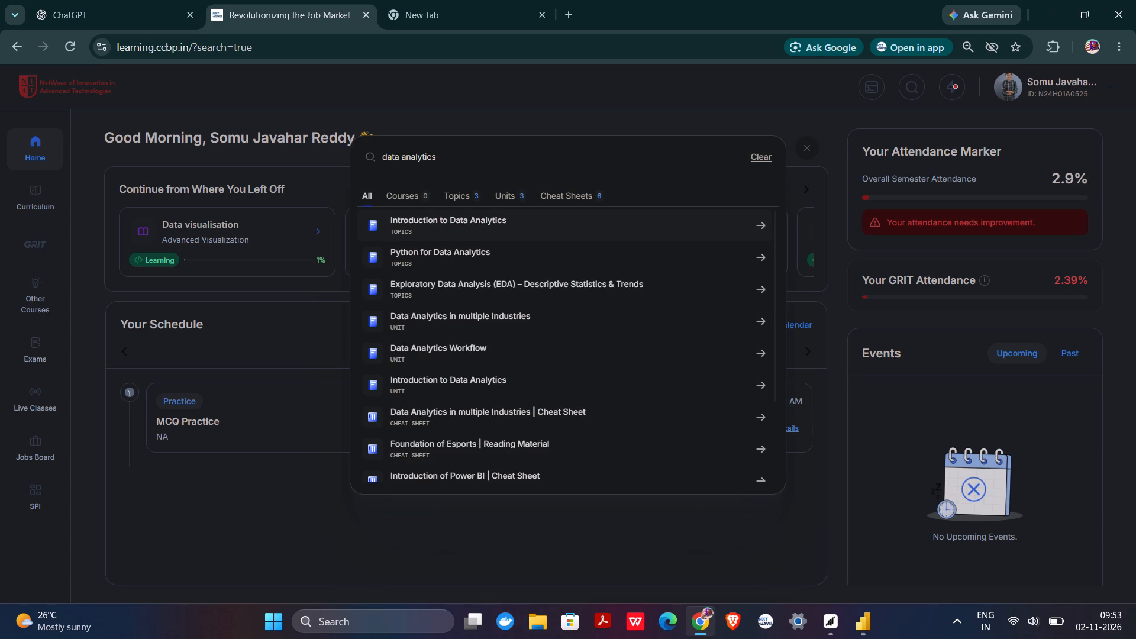
left_click(439, 232)
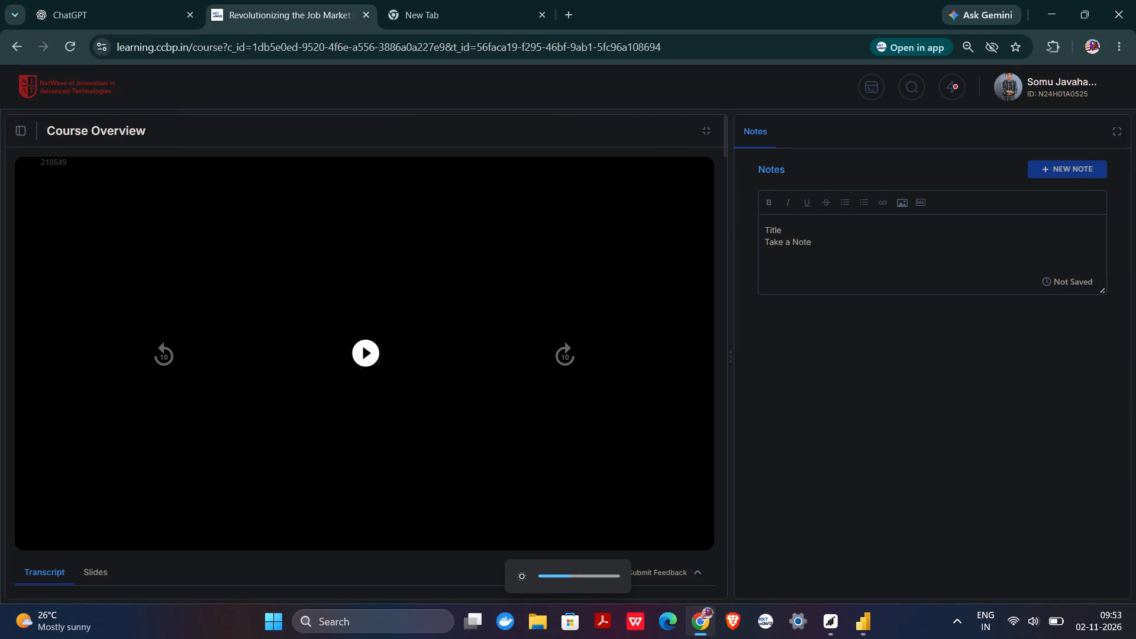
Show the course outline and expand the Advanced Visualization topic.
left_click(17, 128)
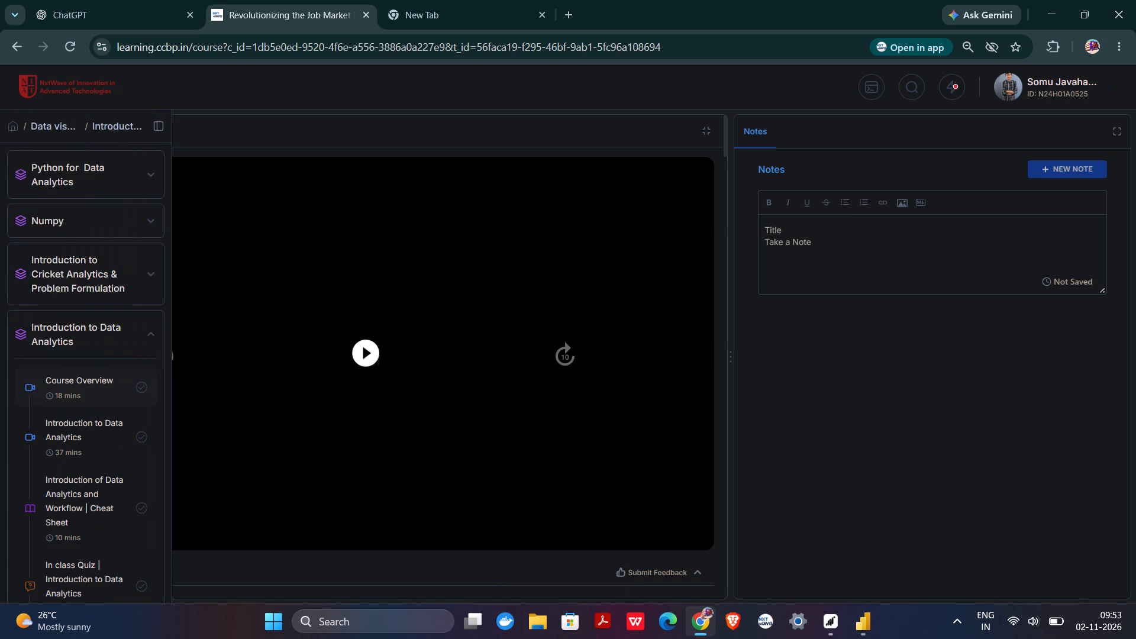
scroll(61, 305, "down", 14)
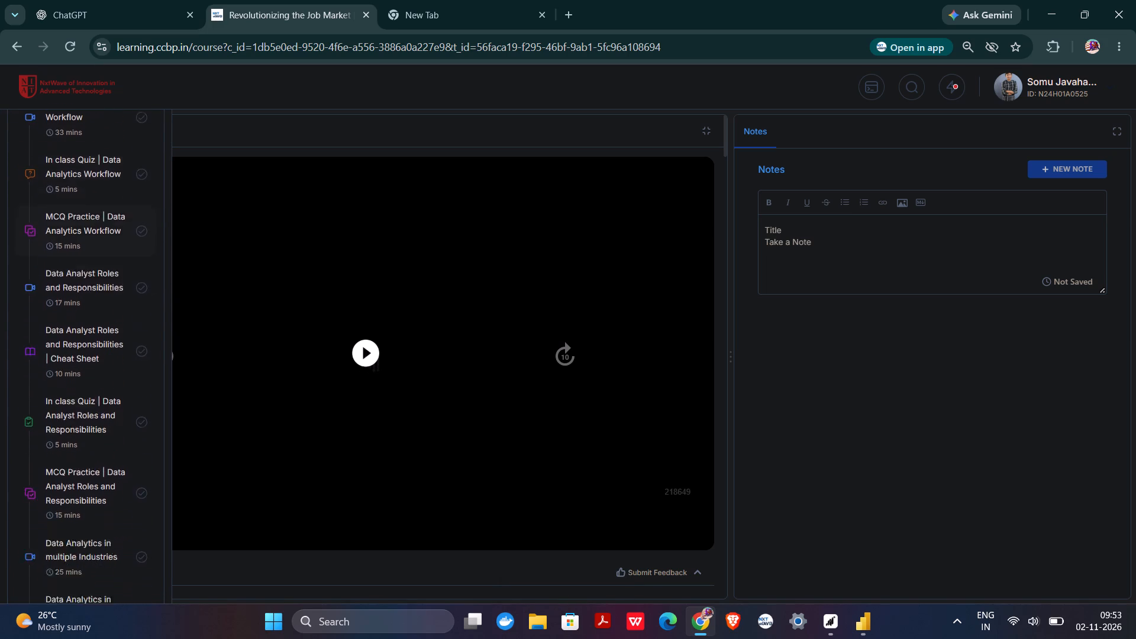
scroll(61, 305, "down", 2)
scroll(60, 182, "up", 2)
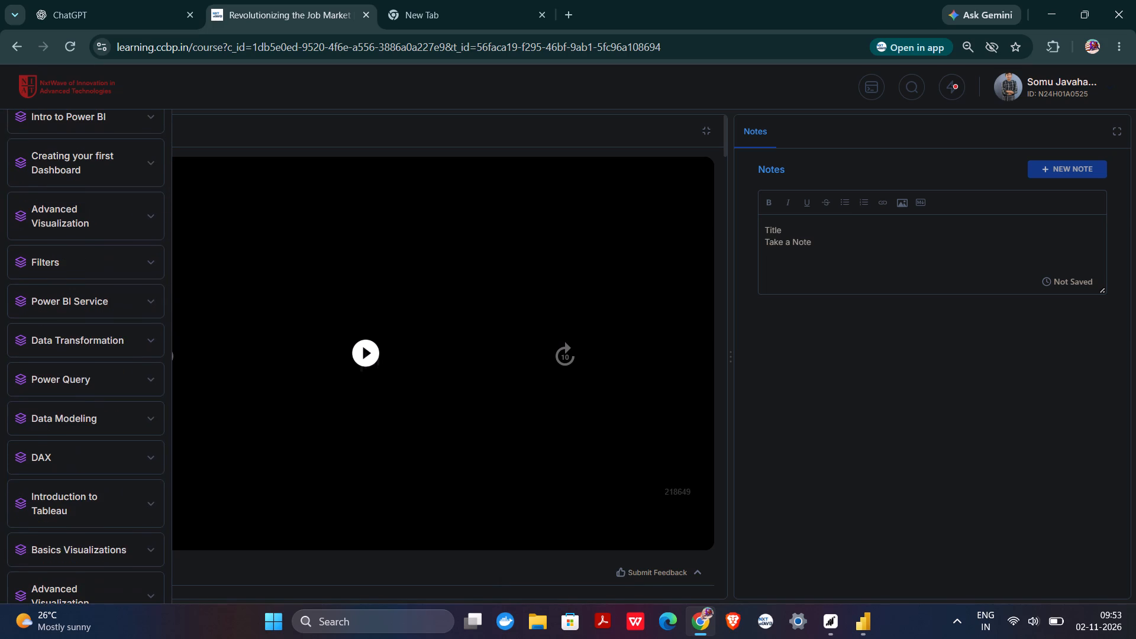
left_click(67, 220)
Look through the Advanced Visualization lessons, from the combo chart through the ribbon chart units.
scroll(67, 333, "down", 2)
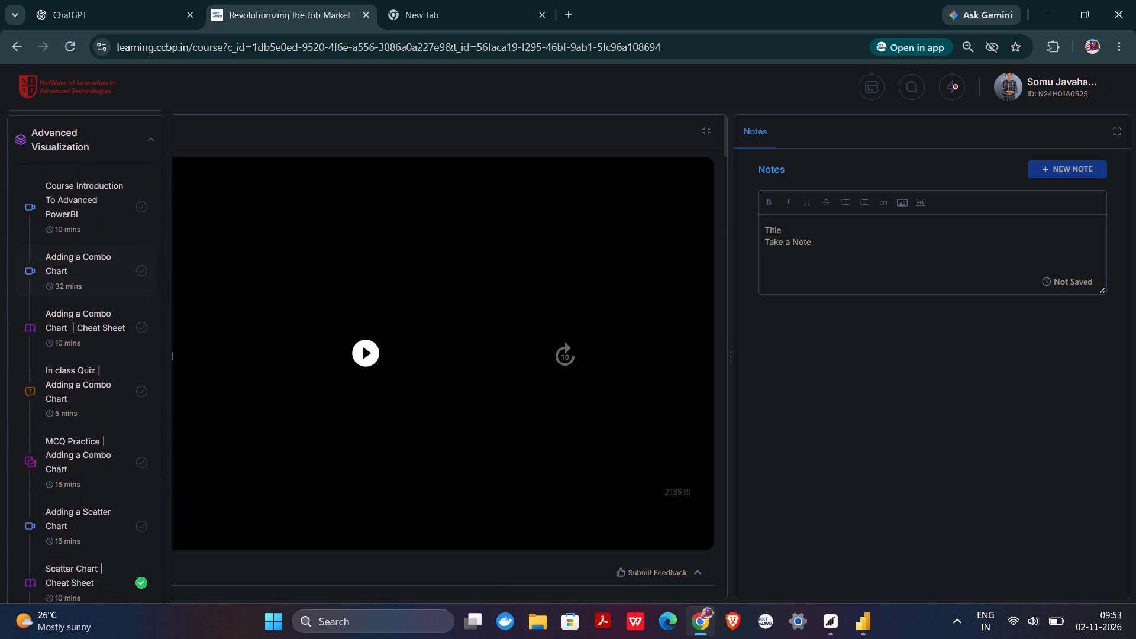
scroll(67, 333, "down", 3)
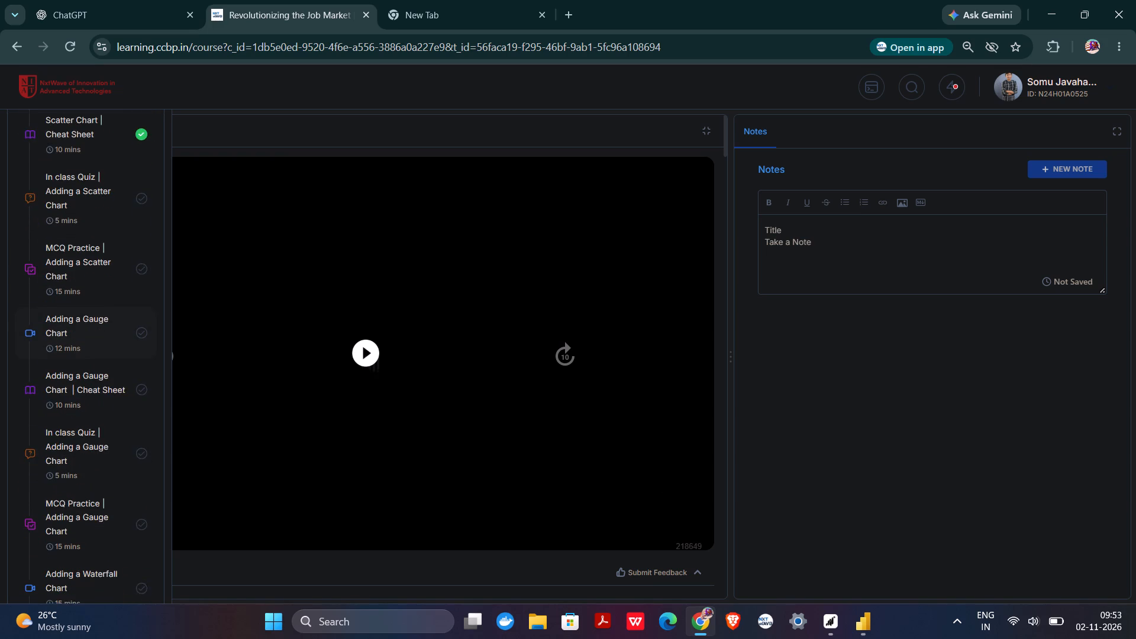
scroll(67, 333, "down", 4)
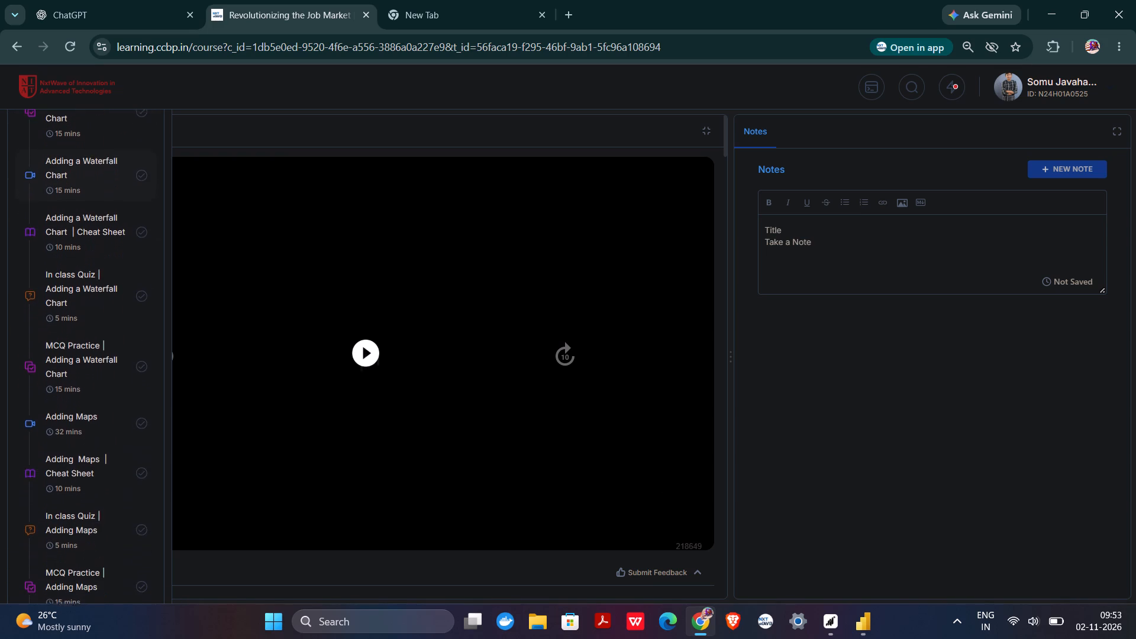
scroll(67, 333, "down", 9)
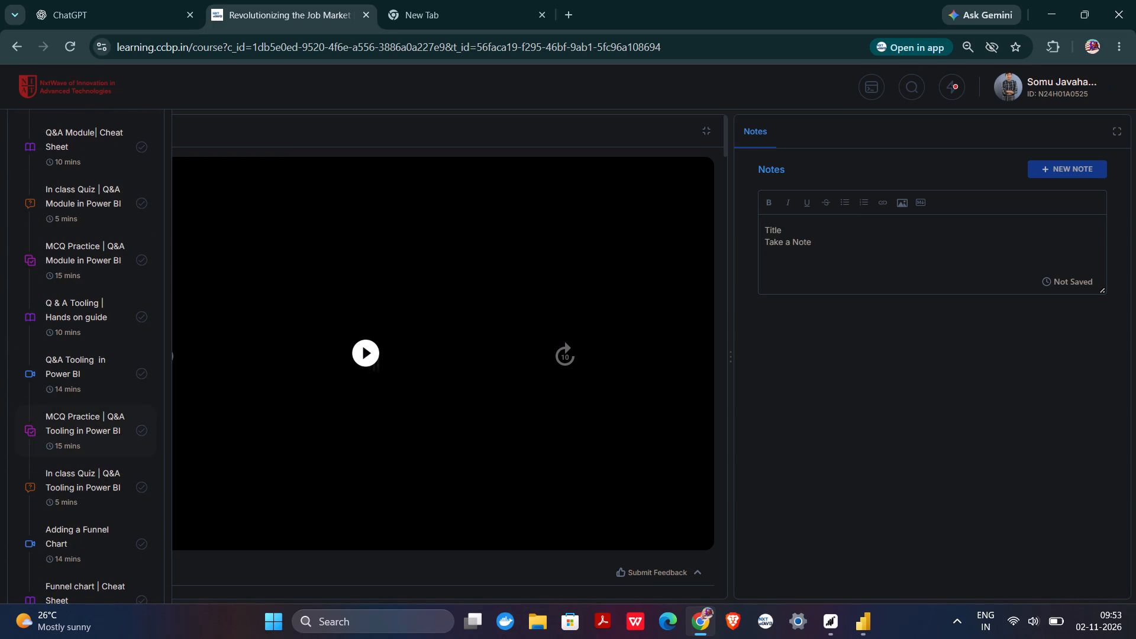
scroll(67, 440, "down", 2)
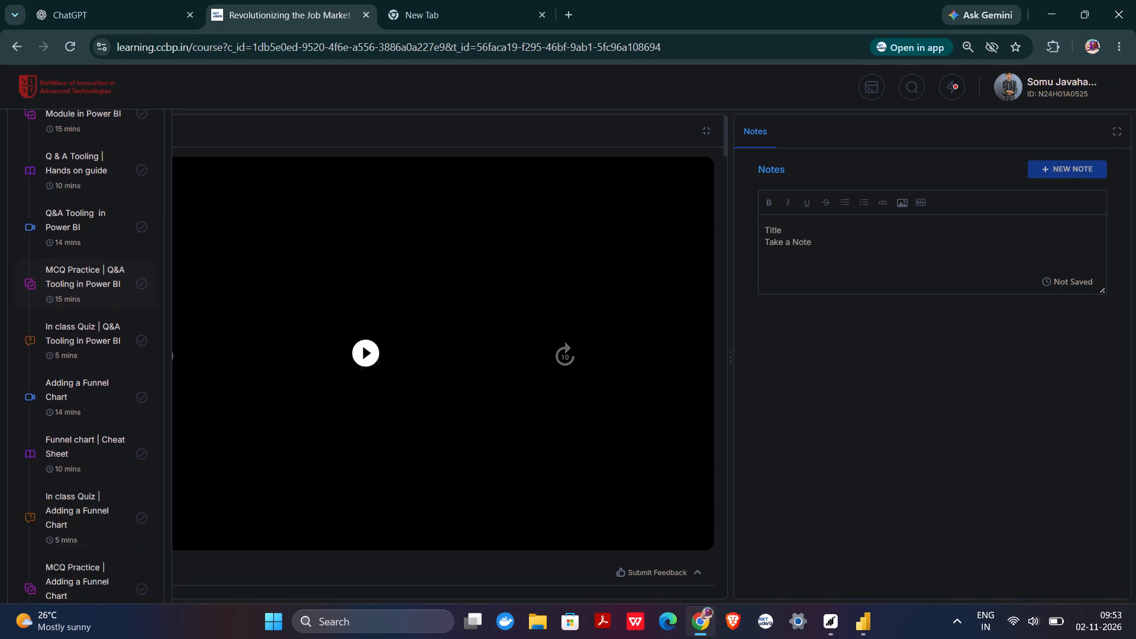
scroll(67, 440, "down", 1)
scroll(66, 436, "up", 1)
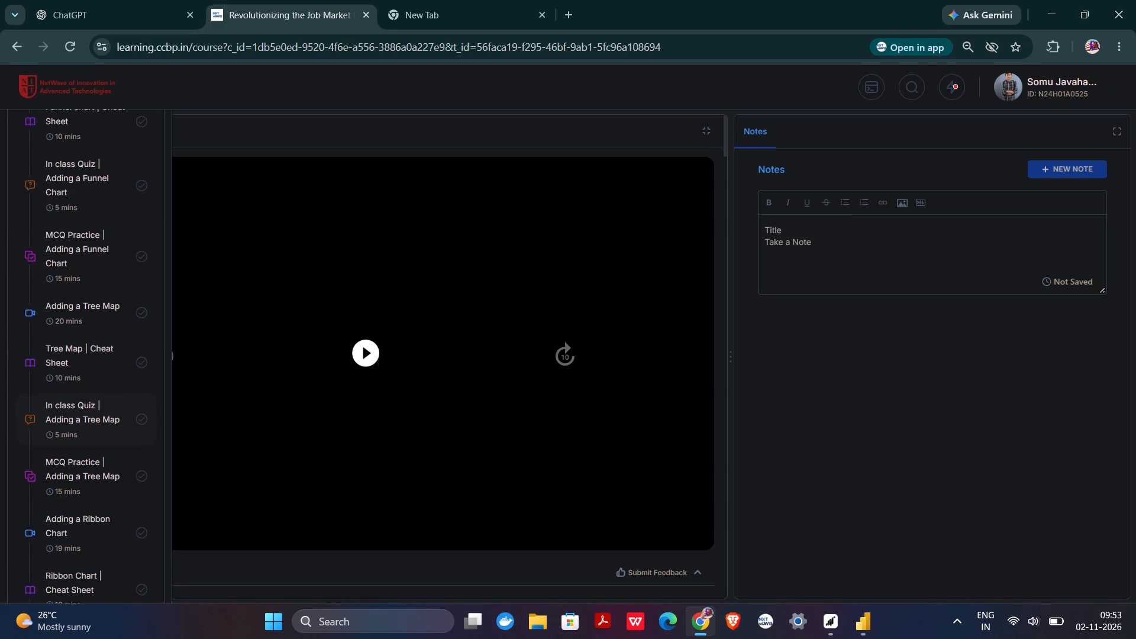
scroll(66, 436, "up", 1)
scroll(75, 342, "up", 1)
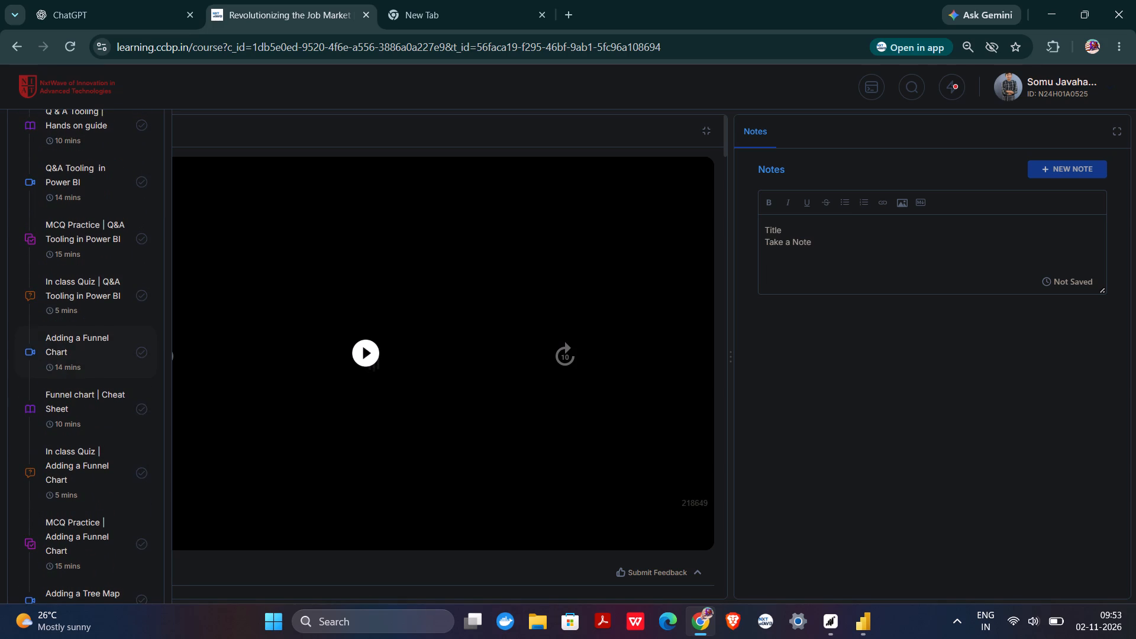
scroll(75, 342, "up", 3)
scroll(75, 342, "down", 5)
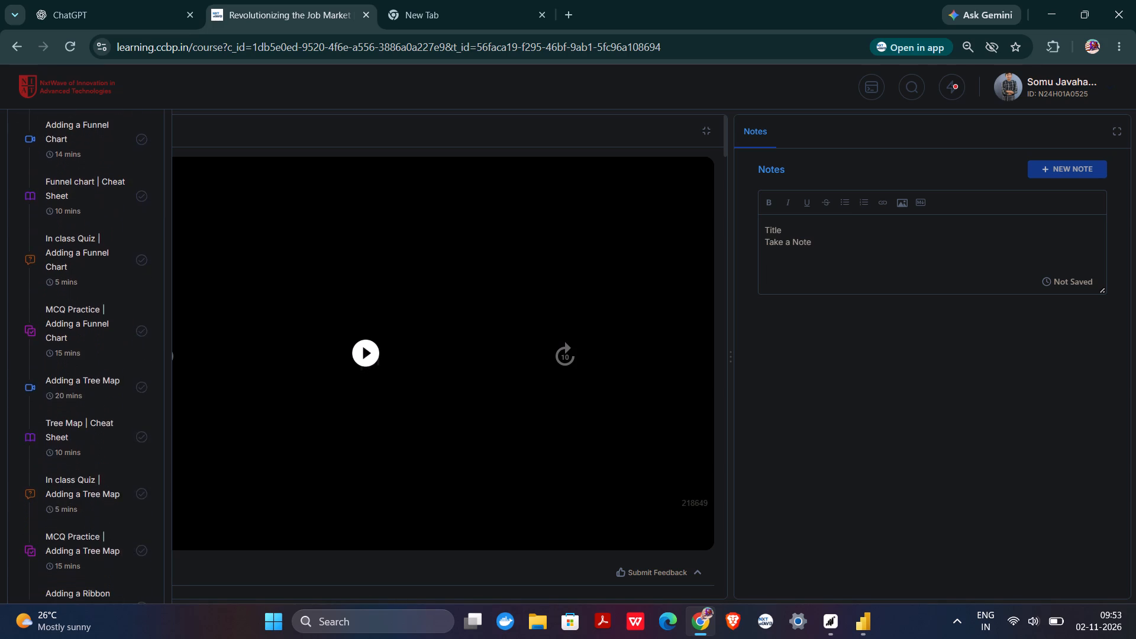
scroll(75, 342, "down", 3)
scroll(77, 288, "down", 1)
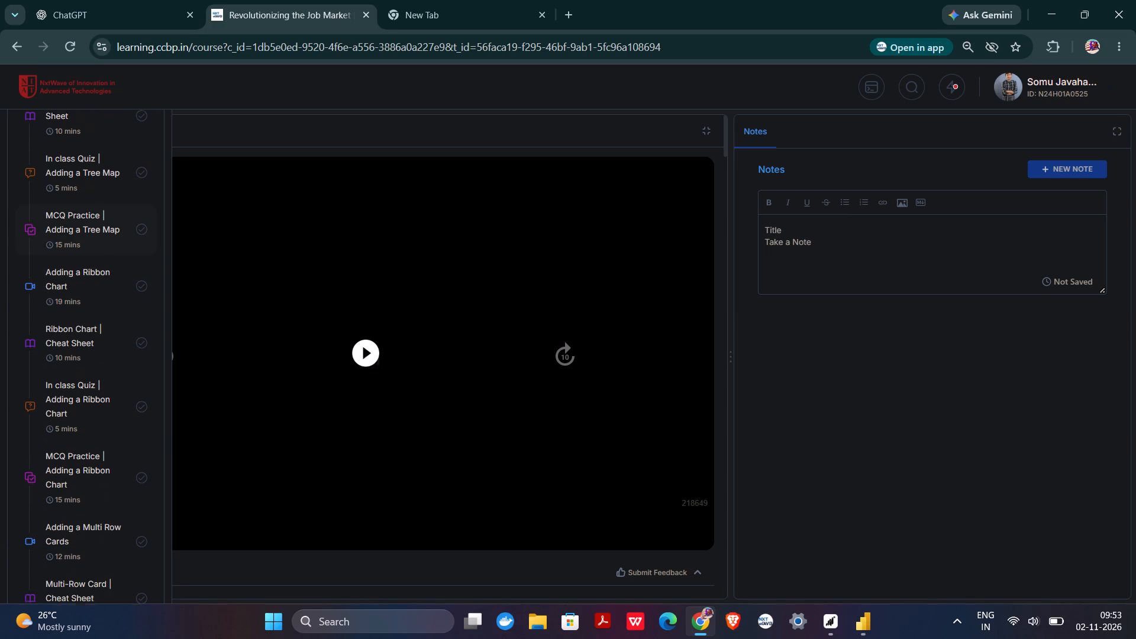
scroll(77, 288, "down", 1)
Skim the Ribbon Chart cheat sheet and view the instructions of the Adding a Tree Map MCQ practice.
left_click(69, 293)
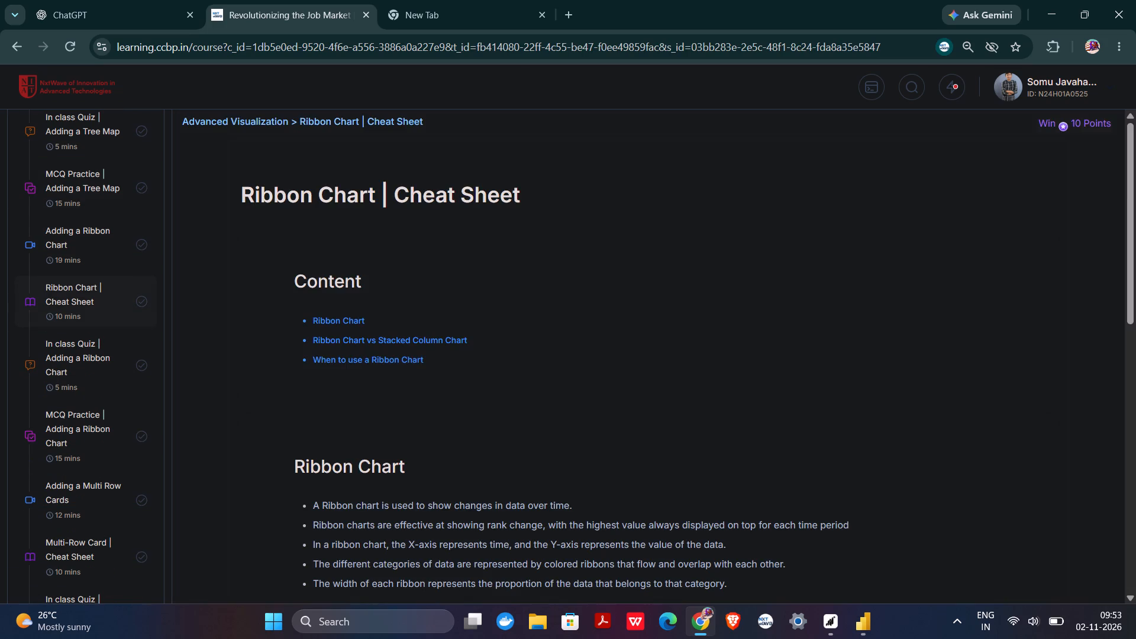
scroll(430, 391, "down", 7)
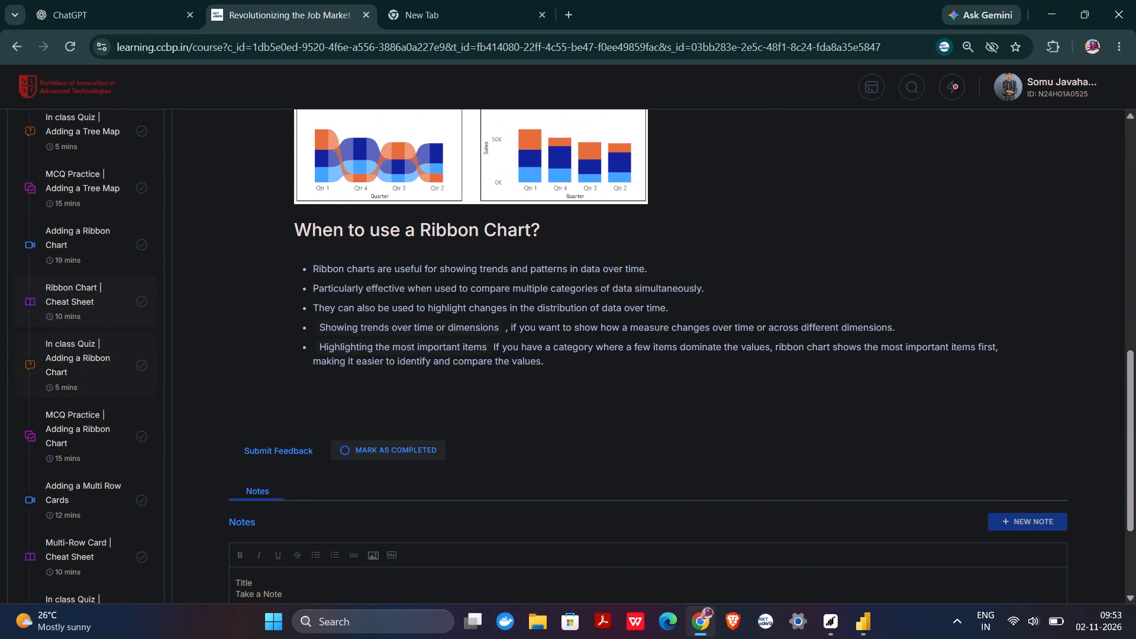
scroll(74, 450, "up", 3)
left_click(76, 364)
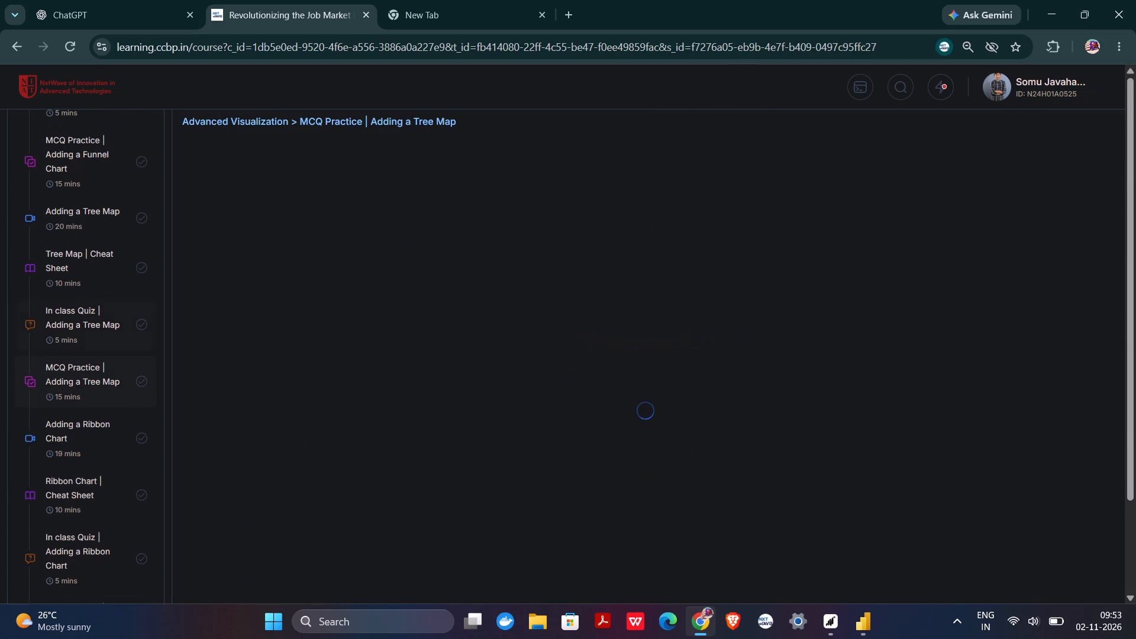
scroll(443, 263, "down", 2)
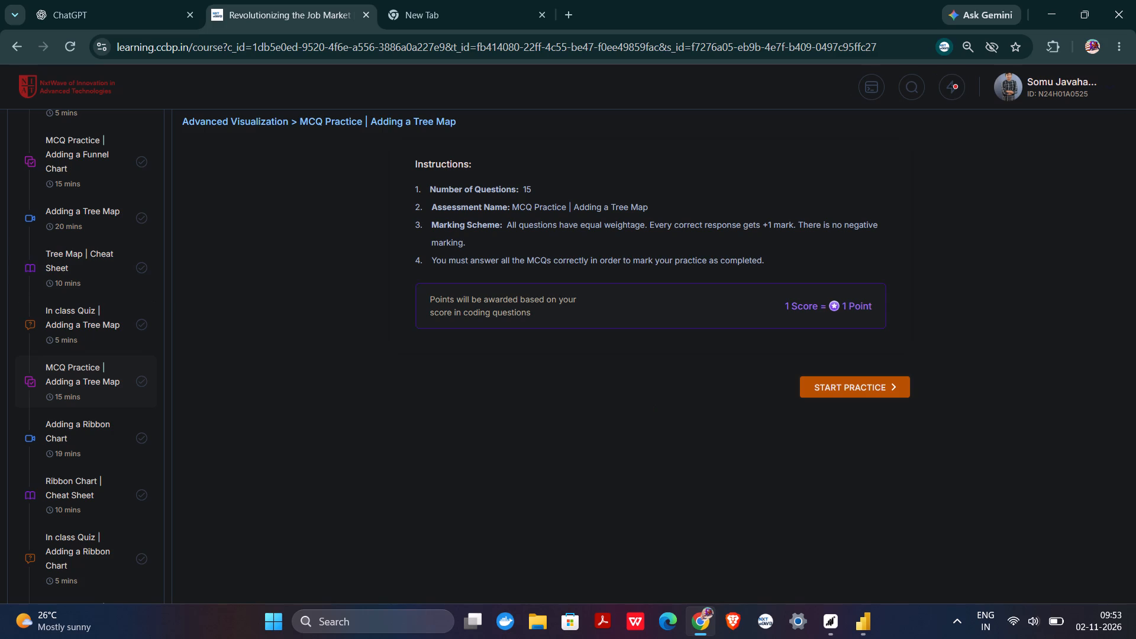
Skim the Tree Map cheat sheet and open the Funnel chart cheat sheet.
left_click(64, 266)
scroll(467, 359, "down", 7)
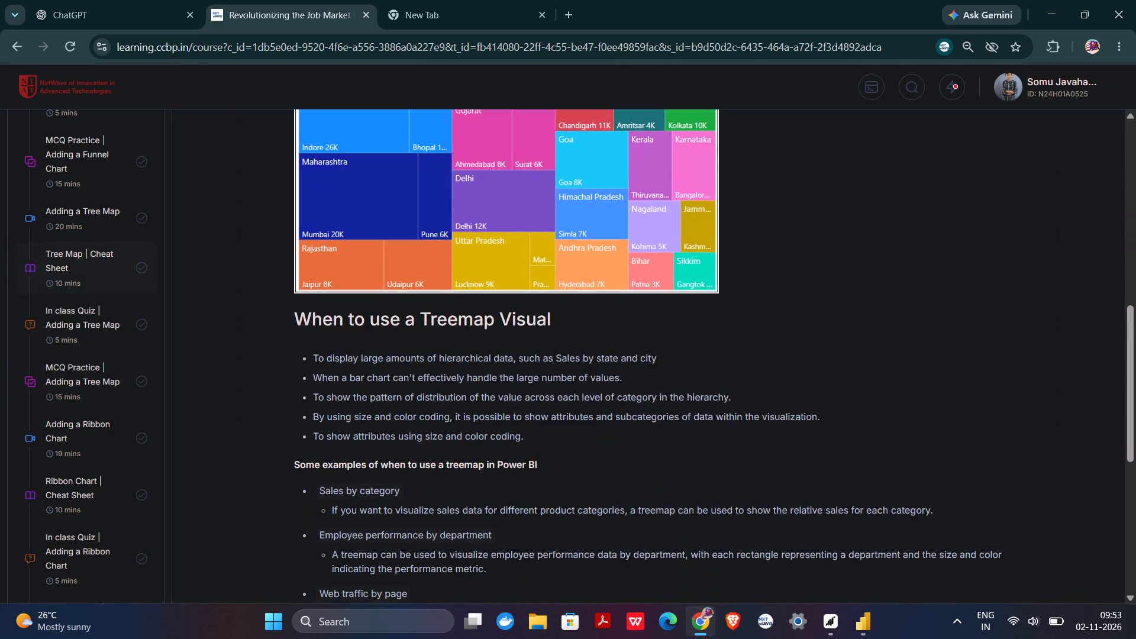
scroll(467, 359, "up", 1)
scroll(100, 259, "up", 3)
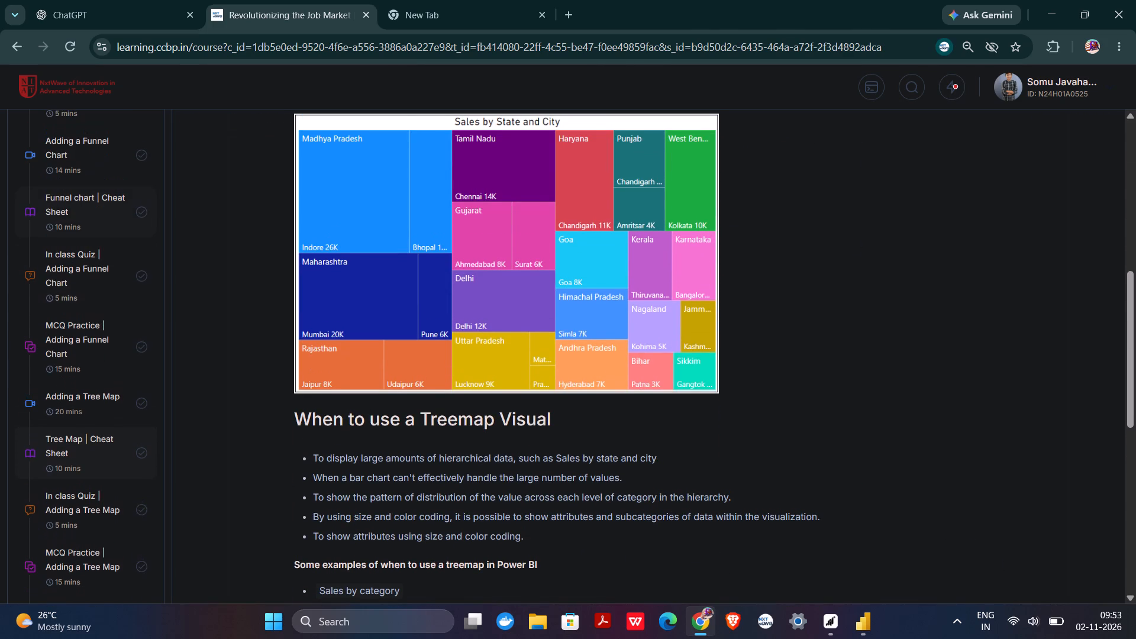
left_click(64, 212)
View the instructions of the MCQ practice and the in-class quiz for Q&A Tooling in Power BI.
scroll(58, 282, "up", 1)
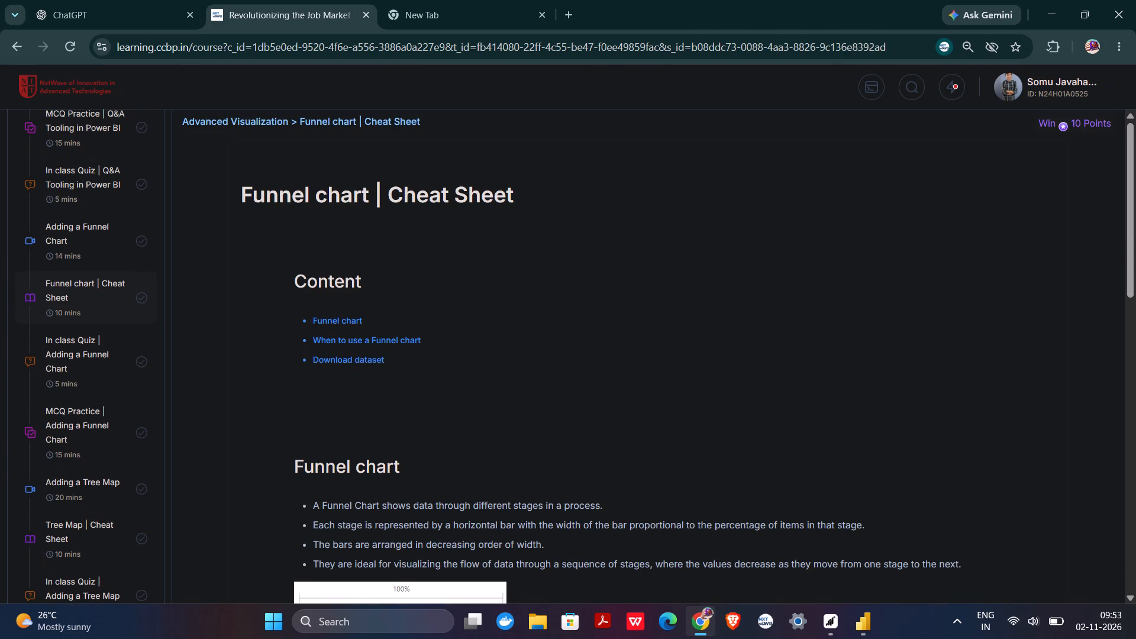
scroll(74, 195, "up", 1)
left_click(79, 166)
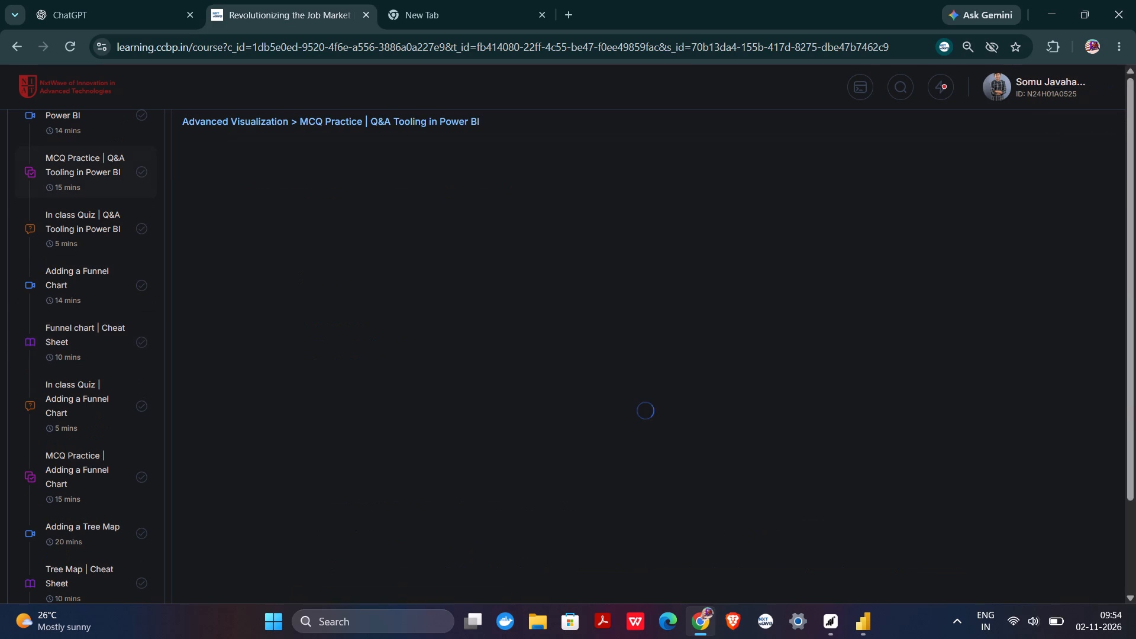
left_click(71, 225)
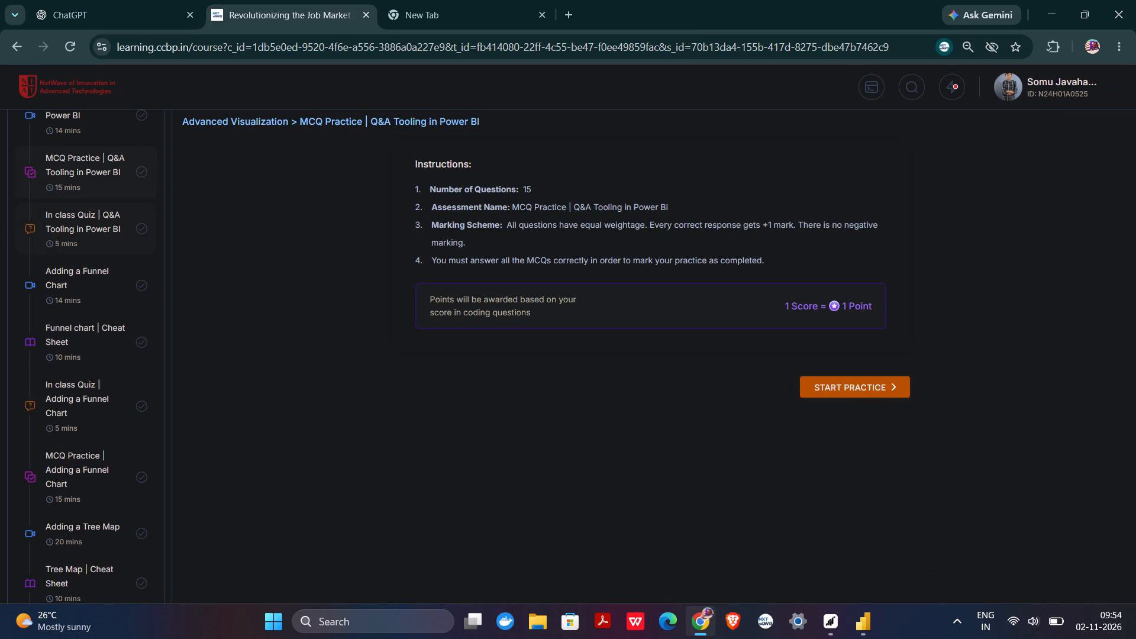
Open the Q & A Tooling hands-on guide and read through its field synonyms and suggested questions sections.
scroll(68, 272, "up", 4)
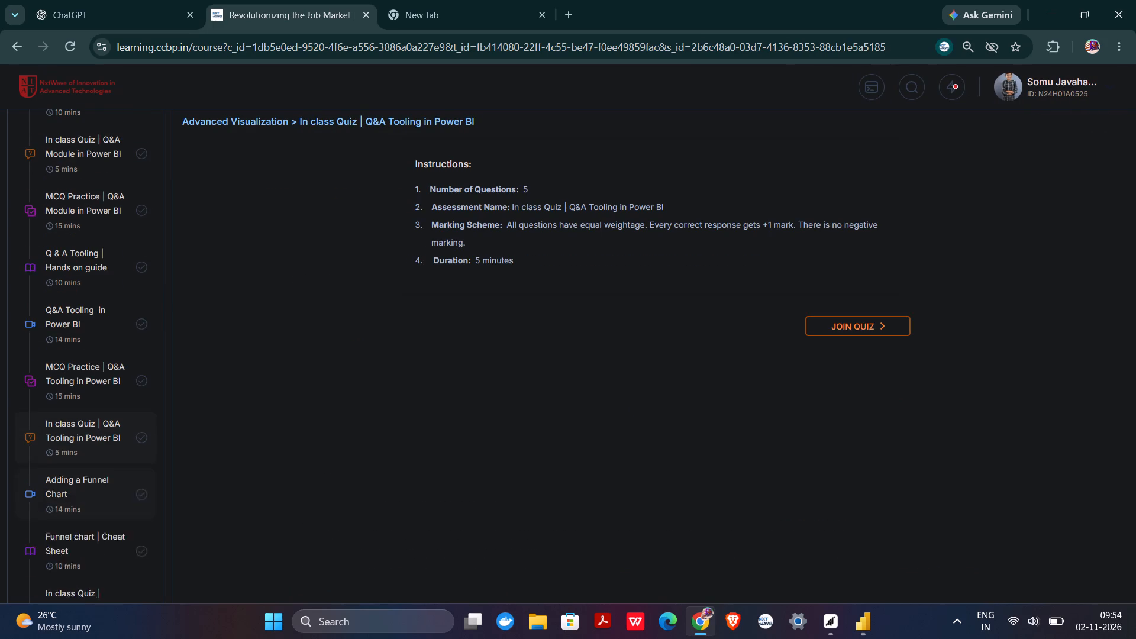
left_click(82, 310)
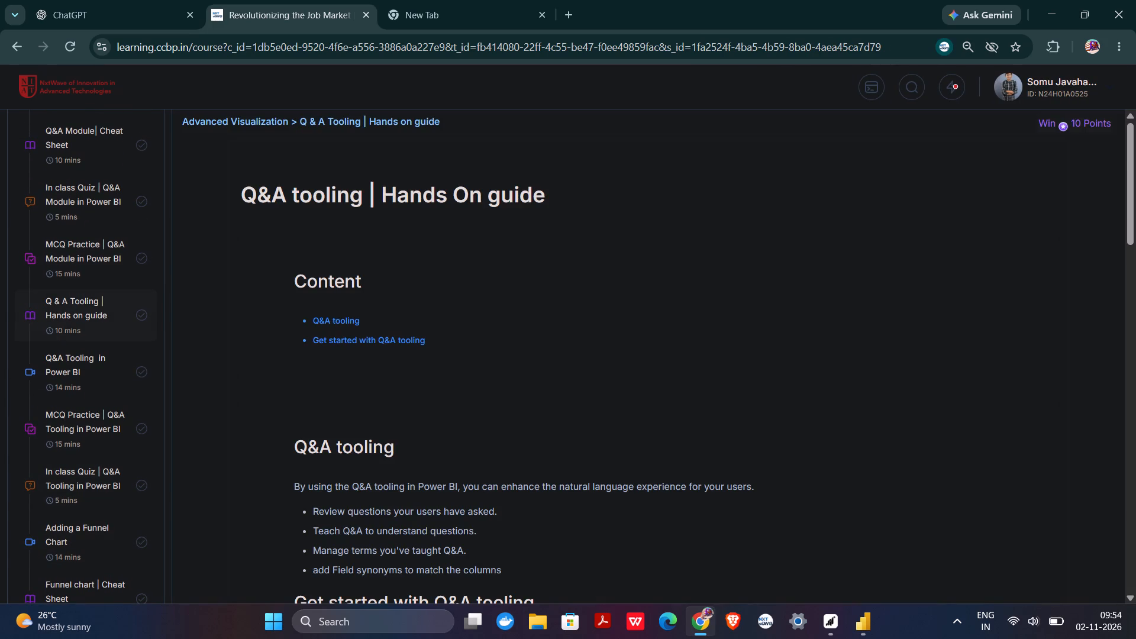
scroll(492, 441, "down", 15)
scroll(492, 441, "up", 6)
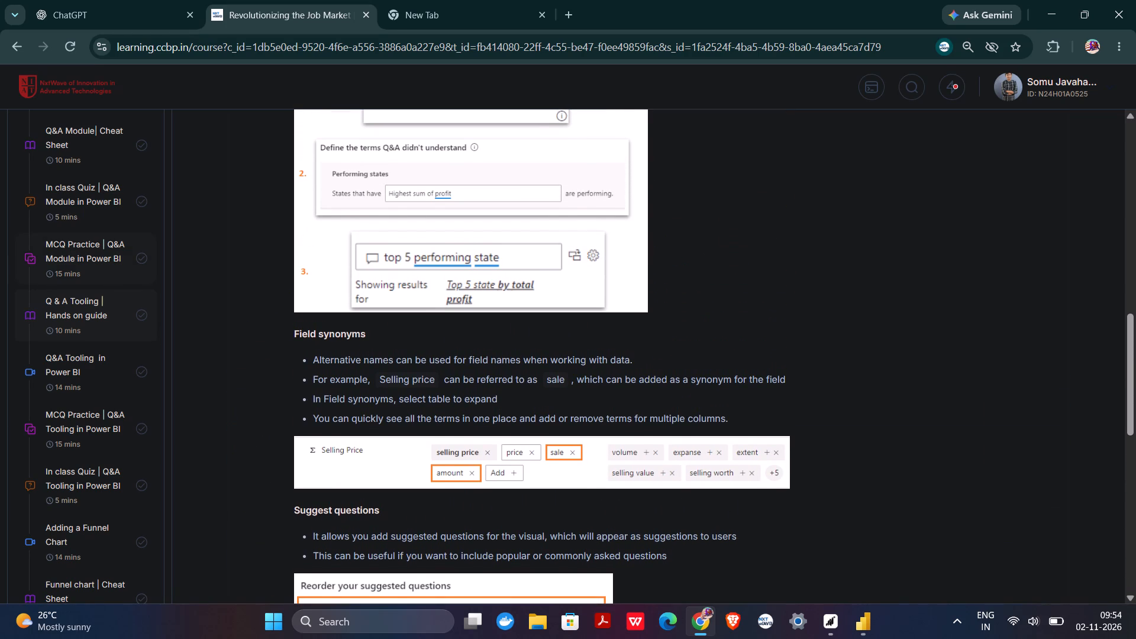
Look through the remaining Advanced Visualization lessons in the course outline, down to the Adding a KPI practice.
scroll(114, 274, "down", 3)
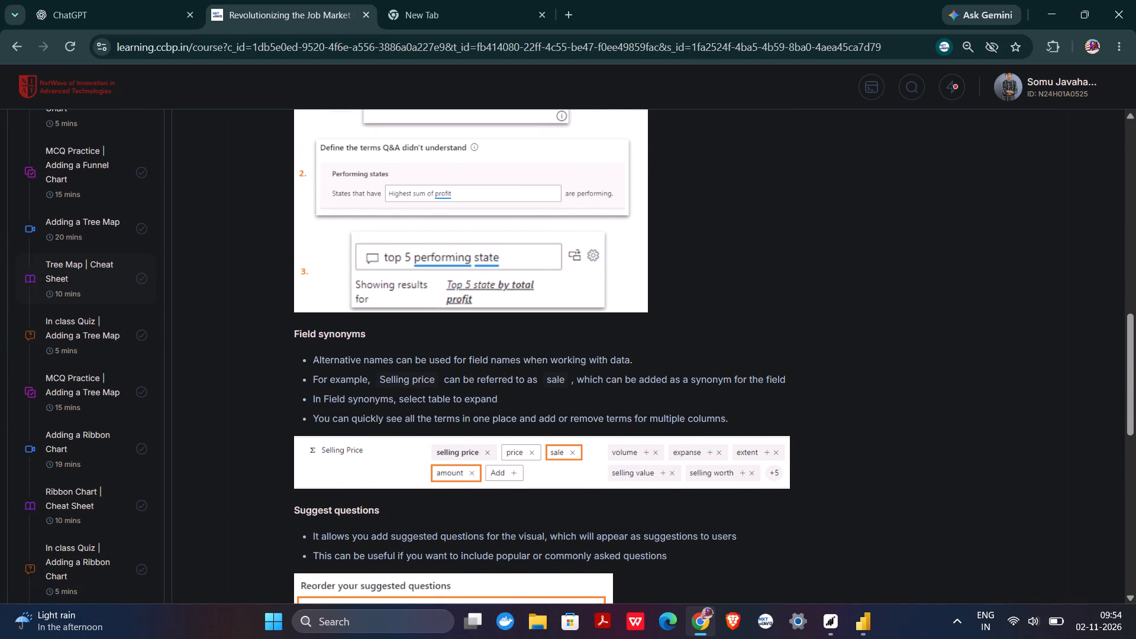
scroll(93, 280, "down", 3)
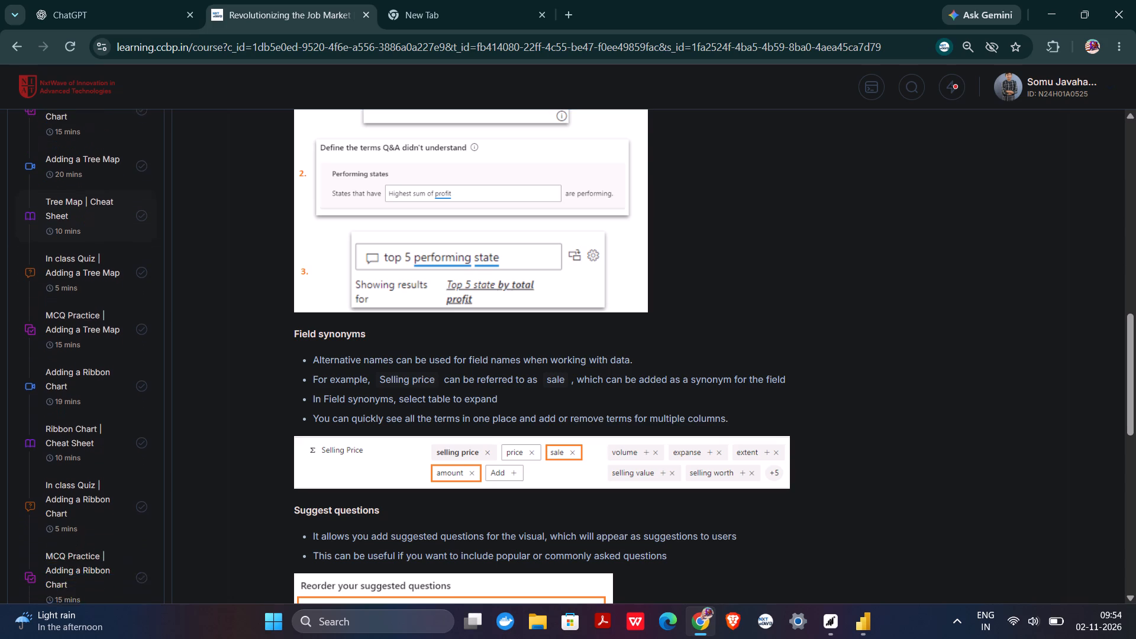
scroll(93, 280, "down", 3)
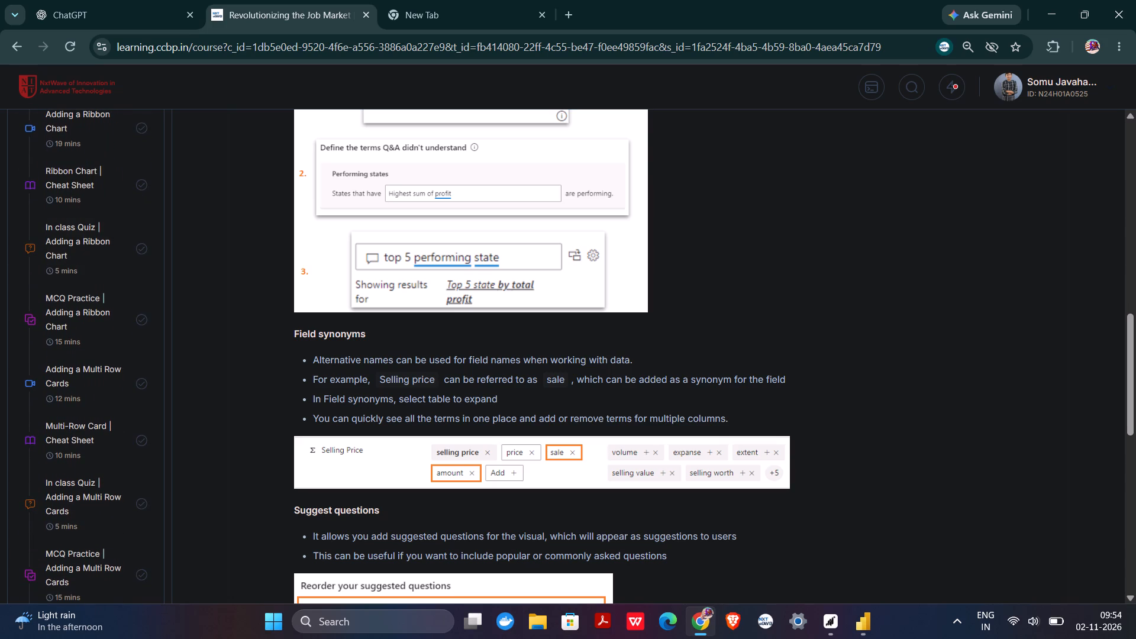
scroll(88, 370, "down", 6)
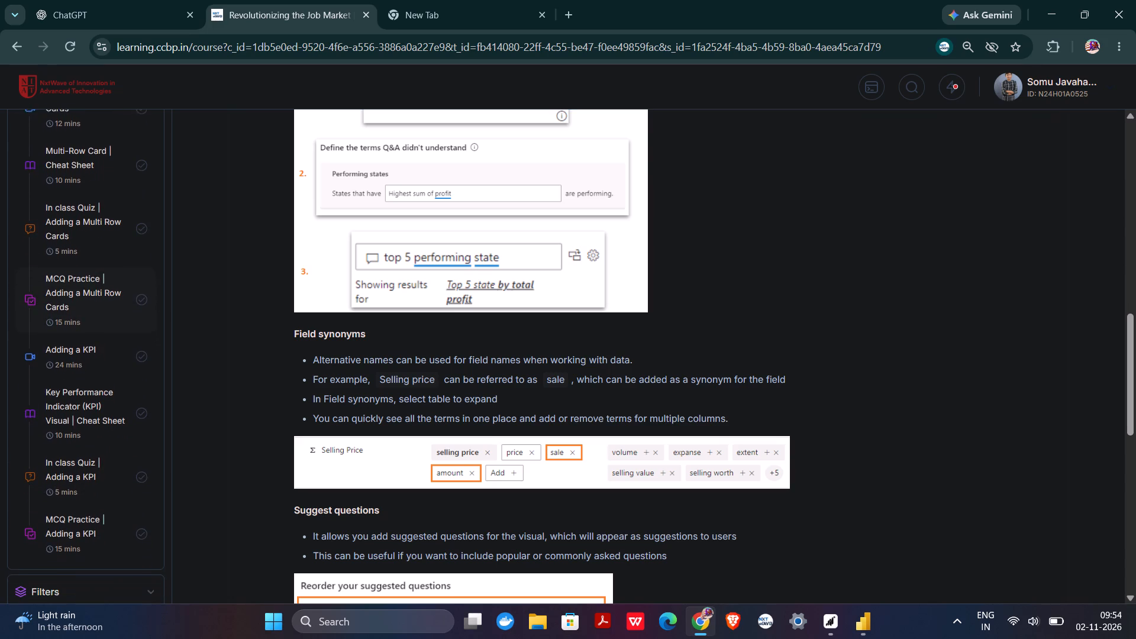
scroll(88, 370, "down", 1)
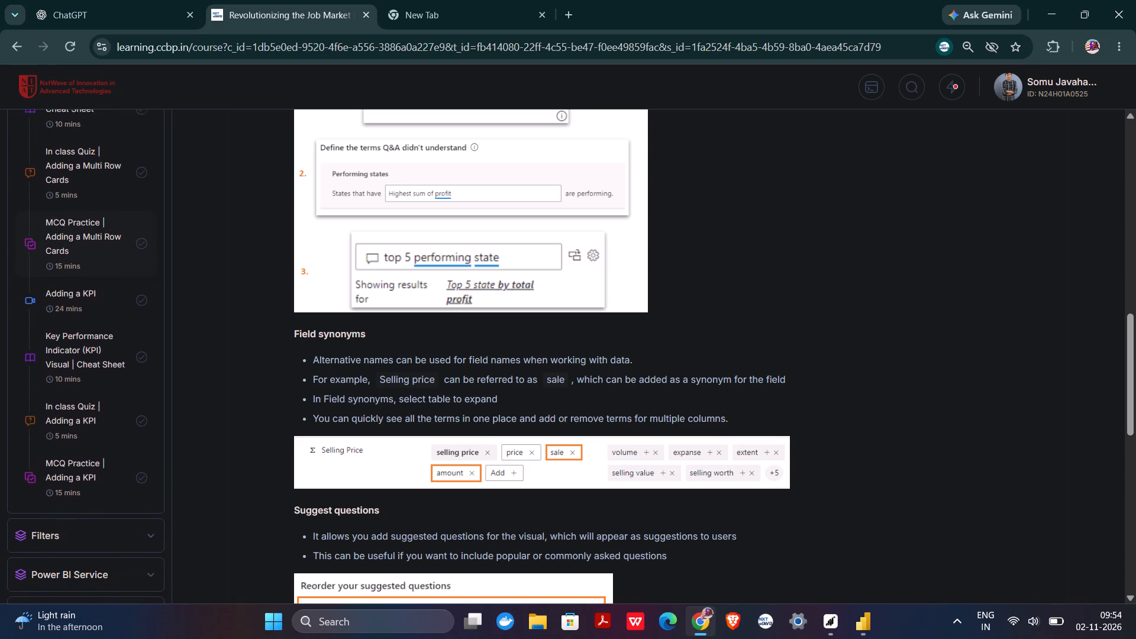
scroll(88, 370, "down", 1)
Expand the Filters topic in the course outline and look through its lessons.
left_click(83, 425)
scroll(83, 425, "up", 6)
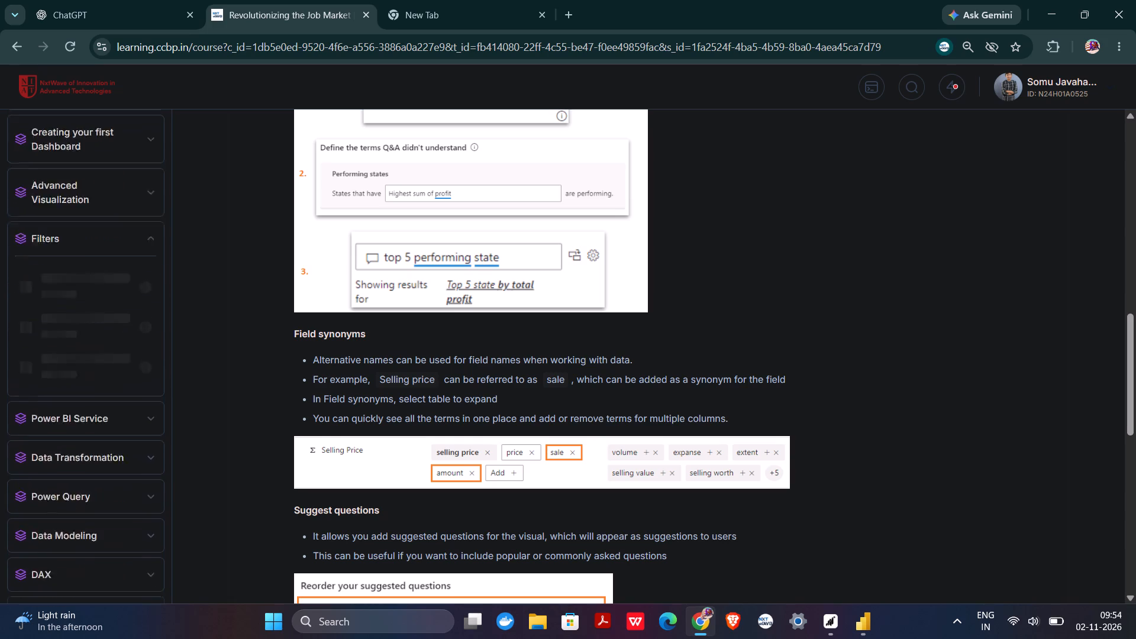
scroll(88, 354, "down", 3)
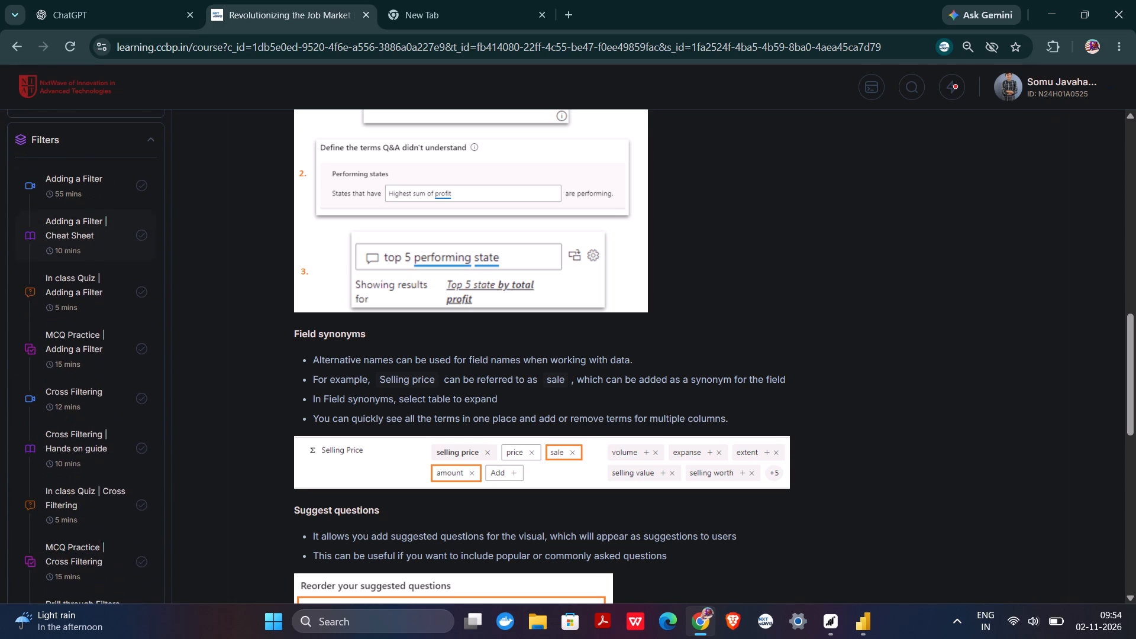
scroll(88, 354, "down", 5)
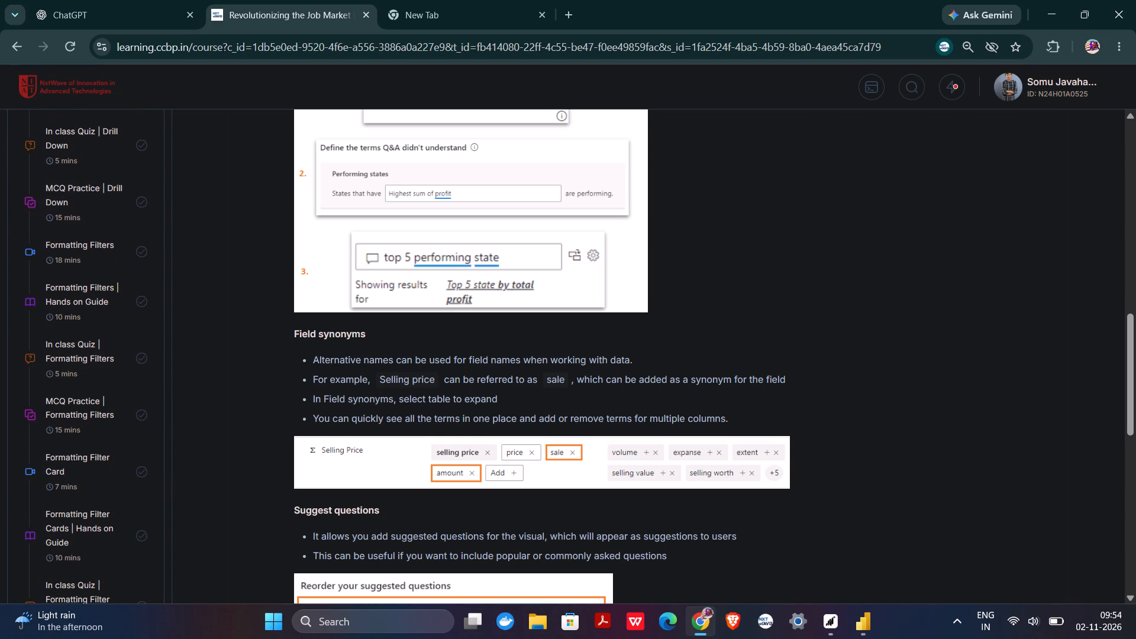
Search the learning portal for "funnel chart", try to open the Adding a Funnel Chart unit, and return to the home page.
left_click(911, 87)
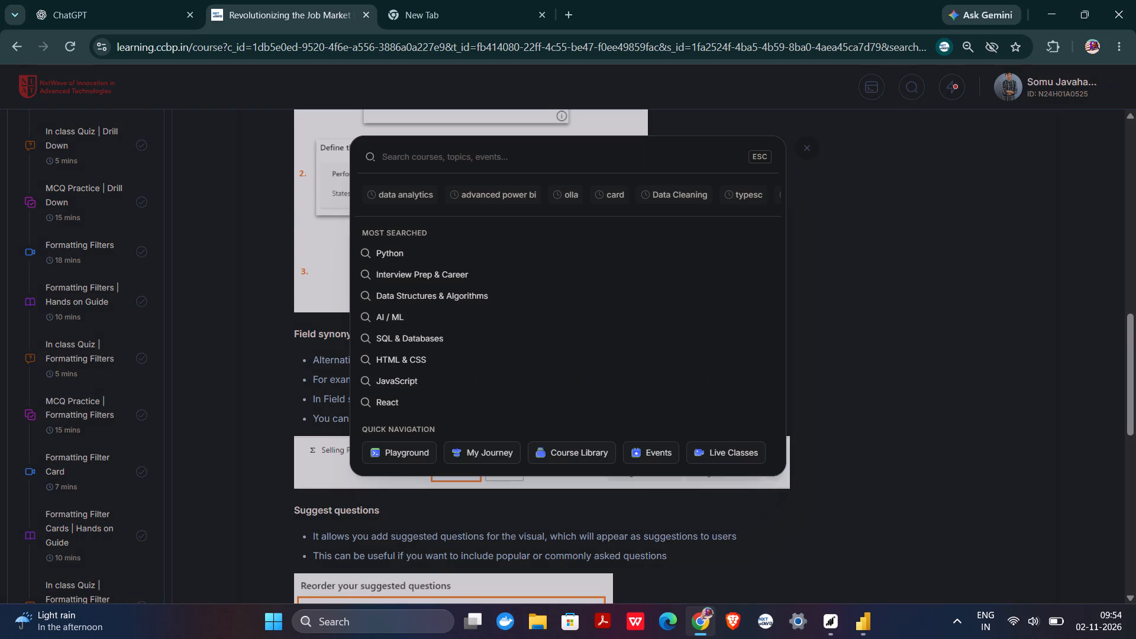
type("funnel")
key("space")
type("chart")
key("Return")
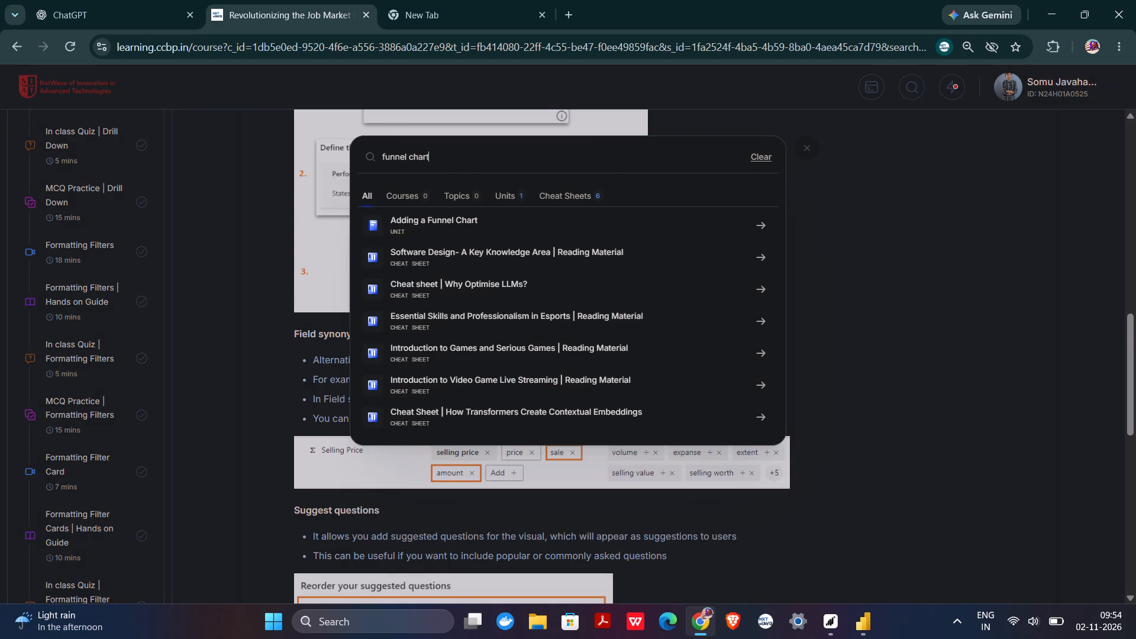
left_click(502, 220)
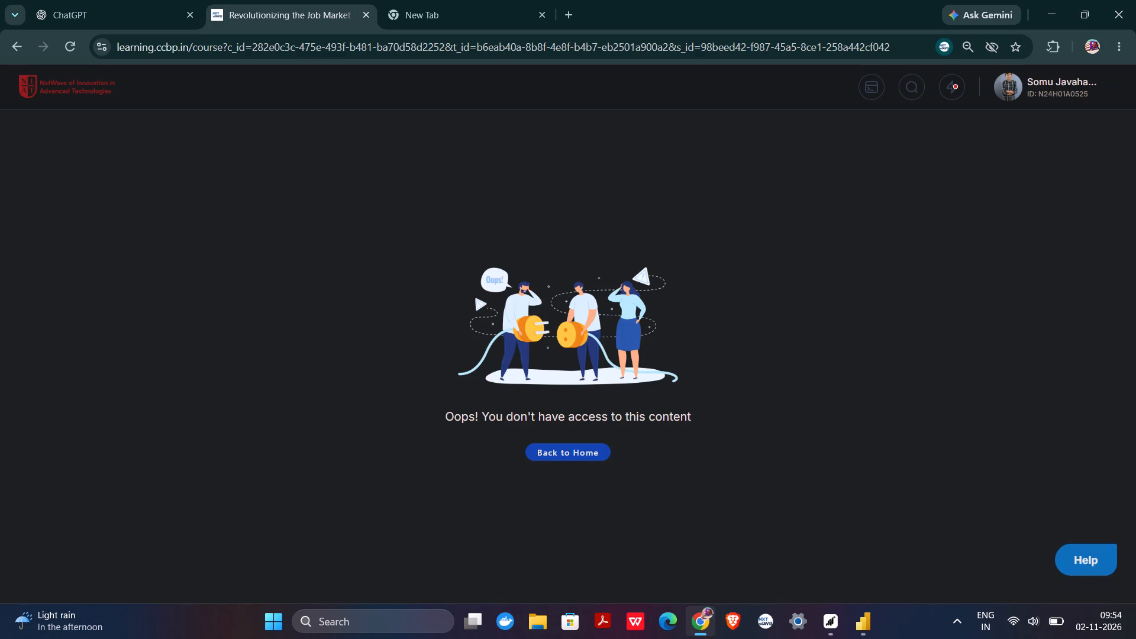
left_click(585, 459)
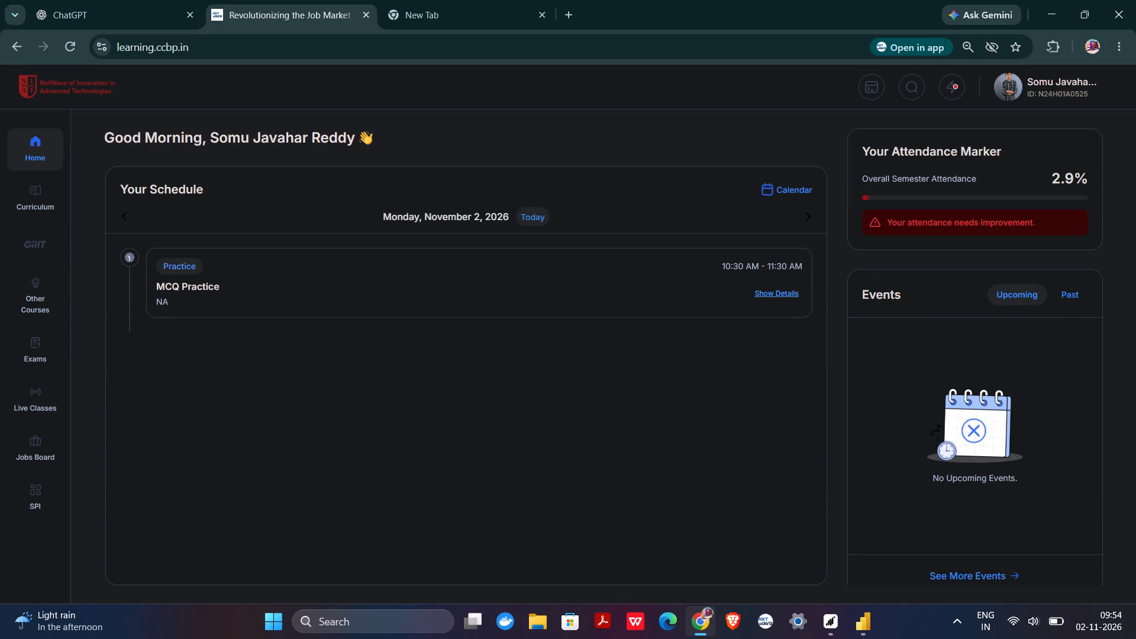
Rerun the recent "data analytics" search in place of the funnel chart one and open its first result.
left_click(921, 83)
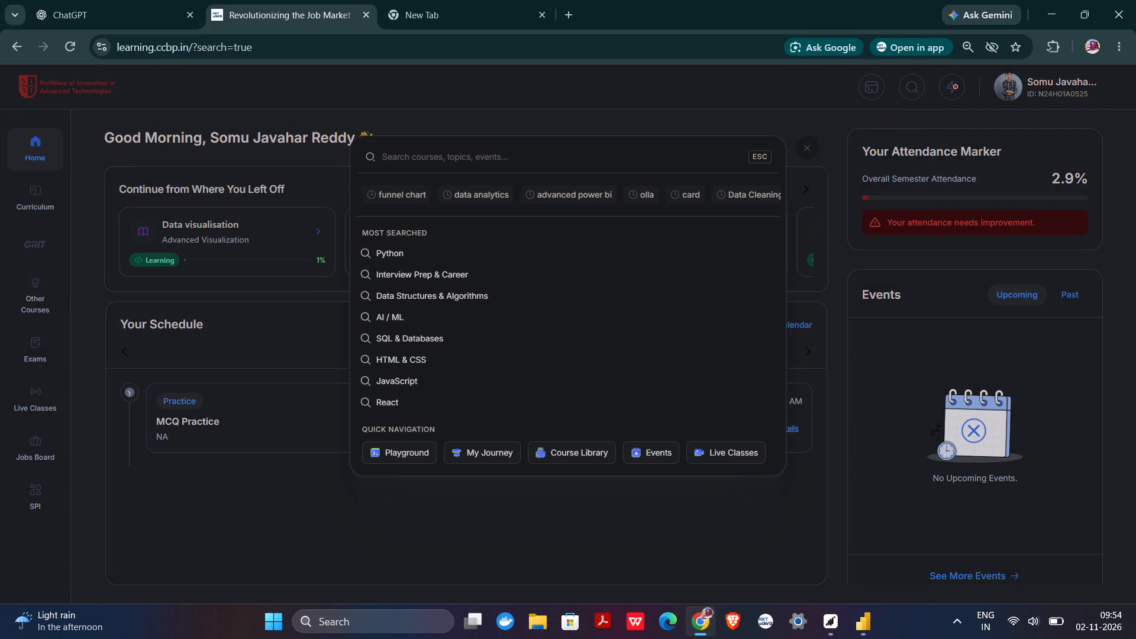
left_click(382, 197)
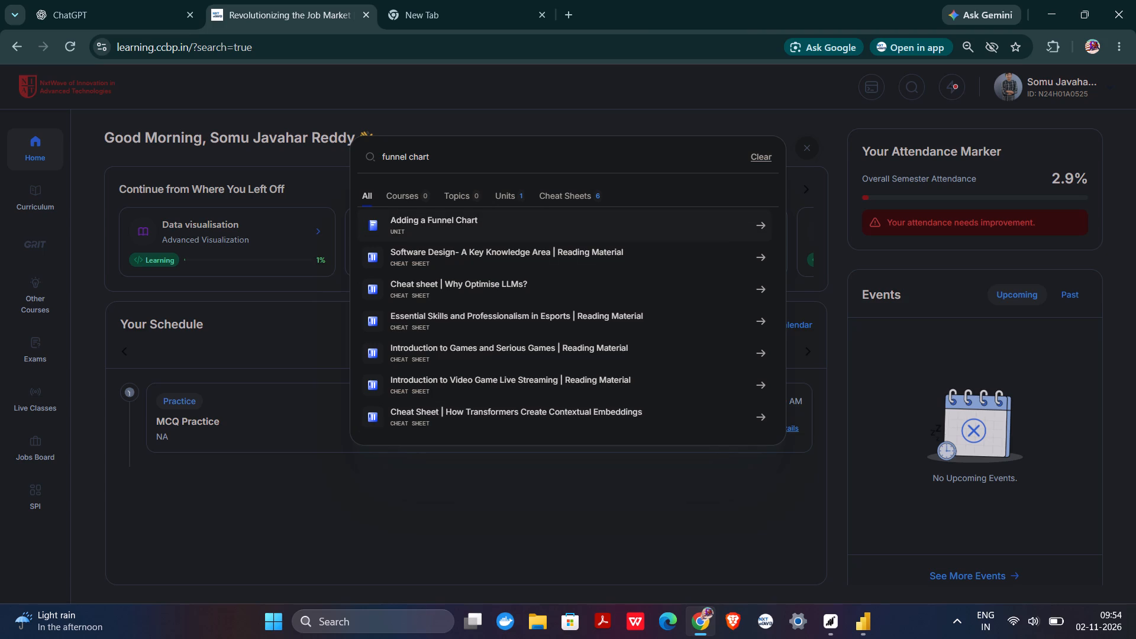
left_click(768, 151)
left_click(448, 192)
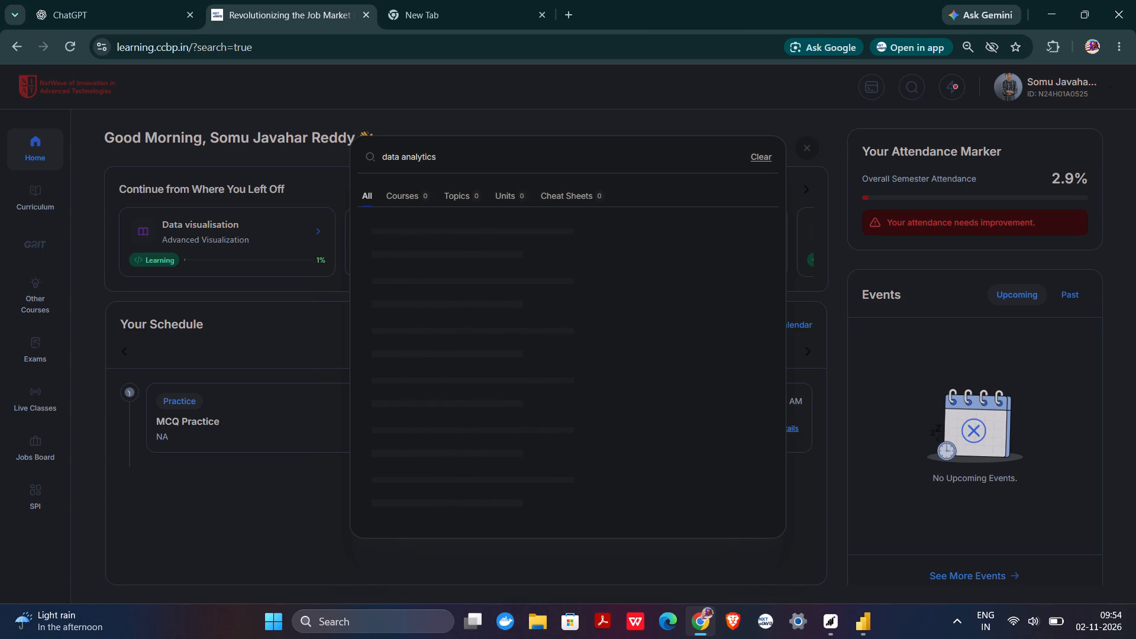
left_click(404, 227)
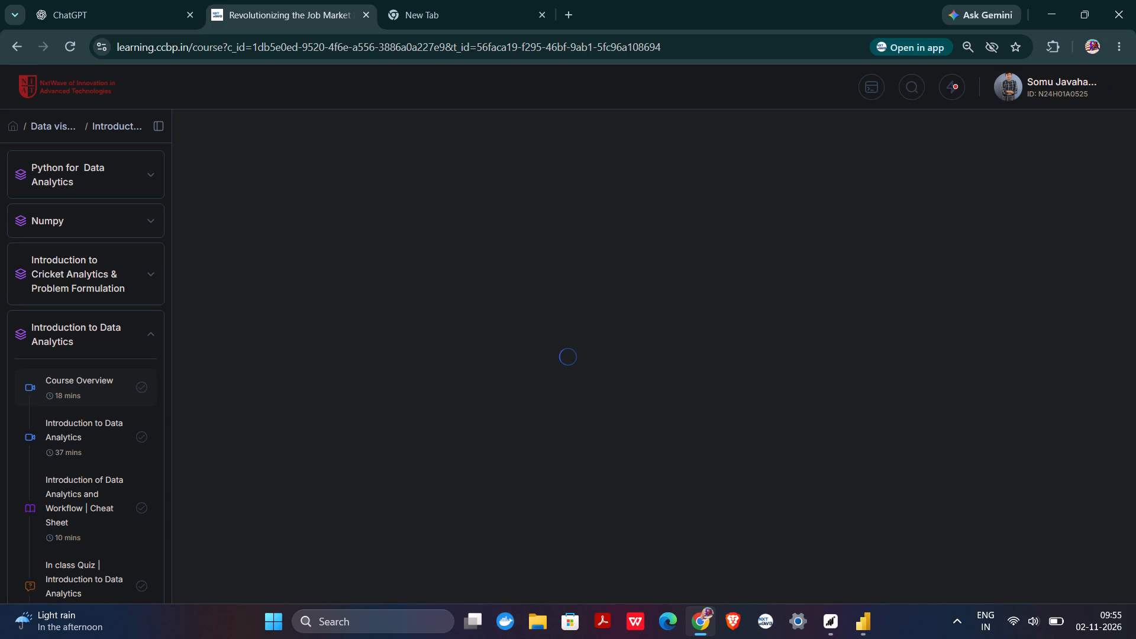
Look over the course outline while the lesson loads, and reload the course page.
scroll(87, 384, "down", 17)
scroll(87, 384, "up", 2)
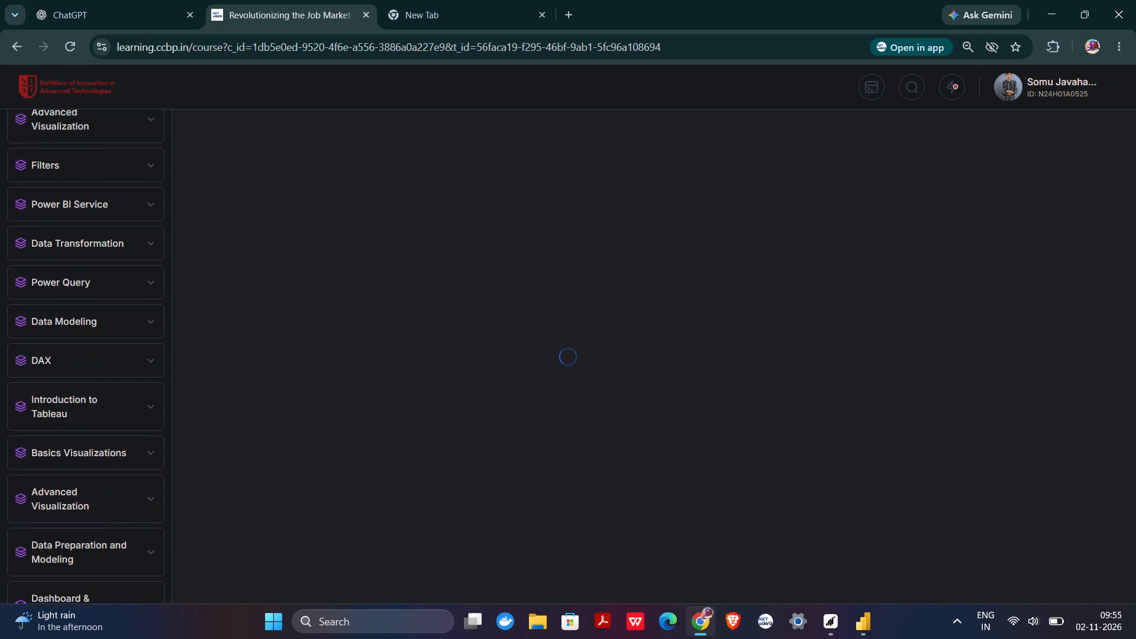
scroll(87, 384, "up", 1)
scroll(73, 253, "up", 2)
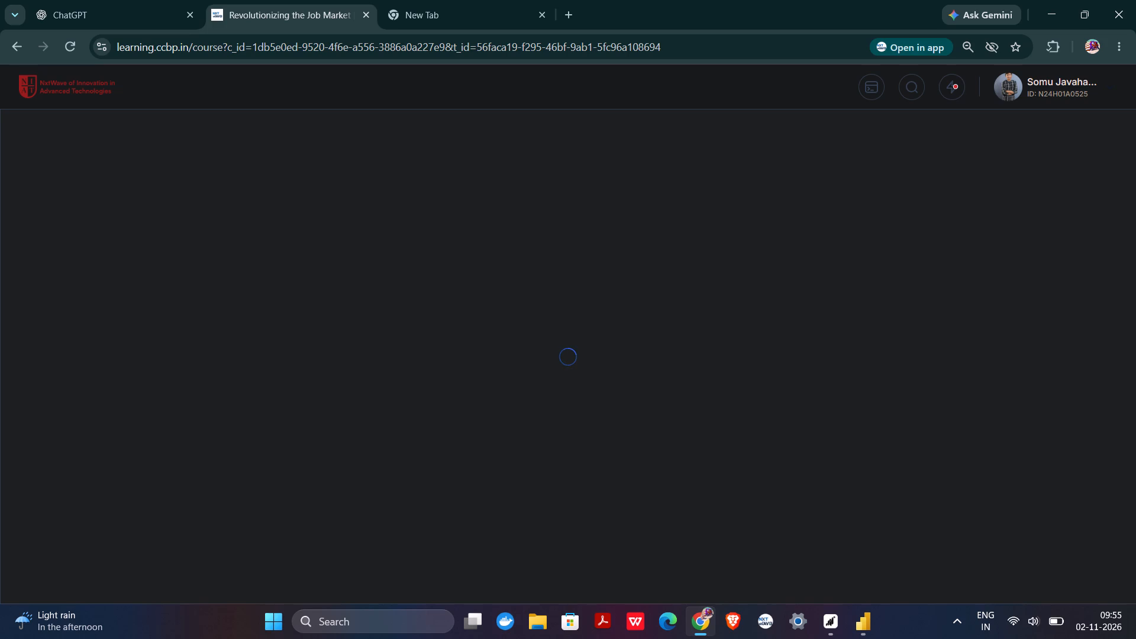
left_click(493, 248)
key("ctrl+r")
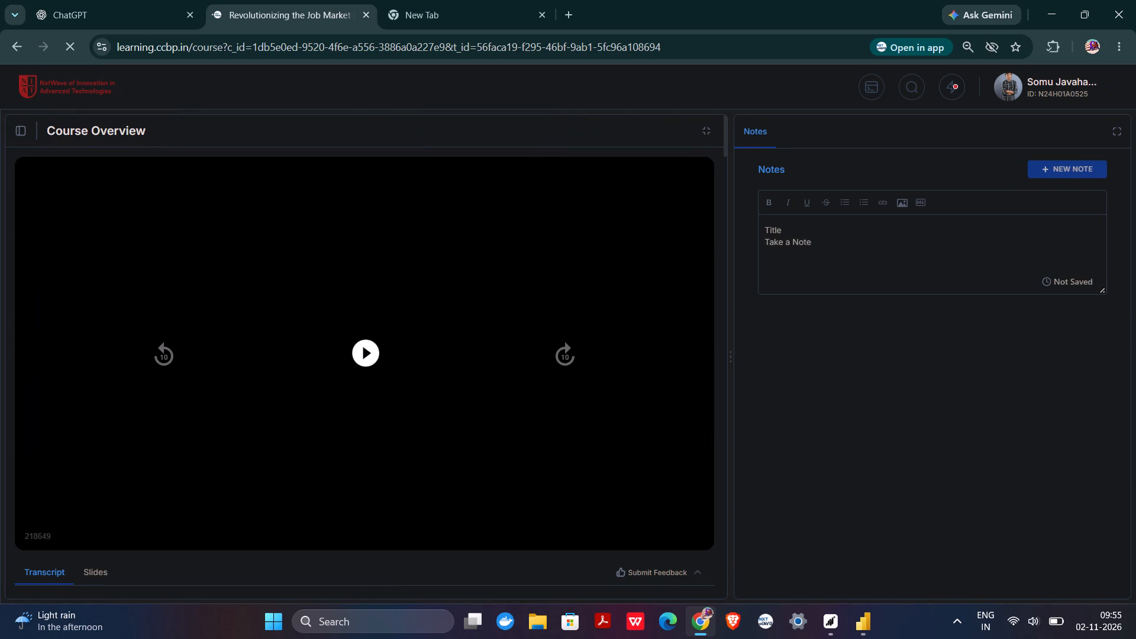
Show the course outline beside the Course Overview lesson and expand the Power BI Advanced Visualization topic.
left_click(23, 126)
scroll(58, 340, "down", 12)
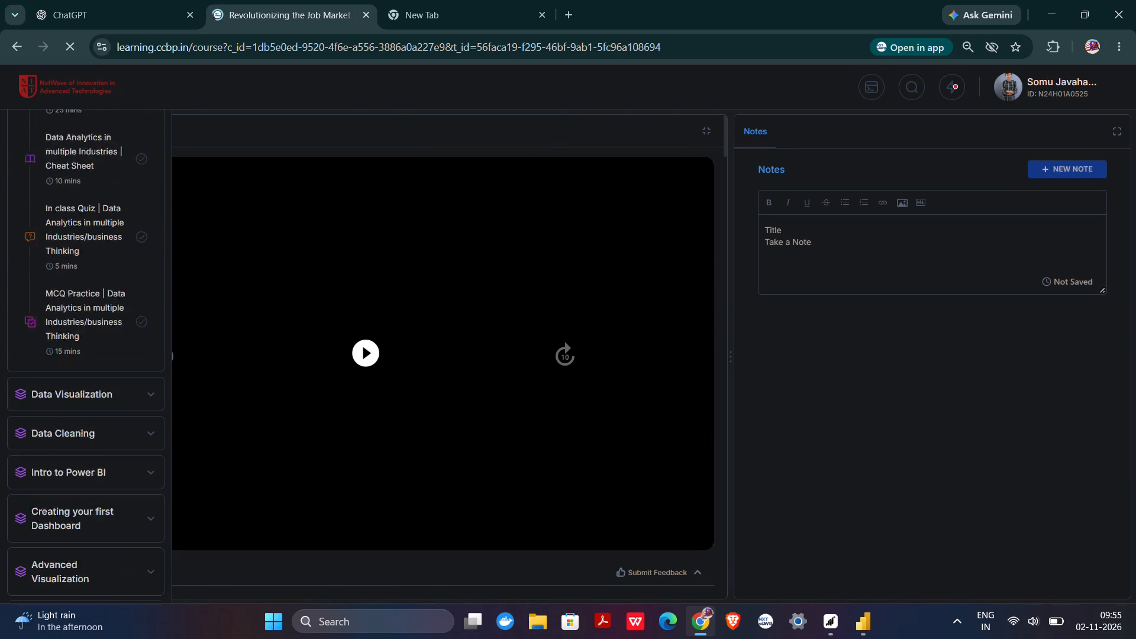
scroll(82, 220, "up", 3)
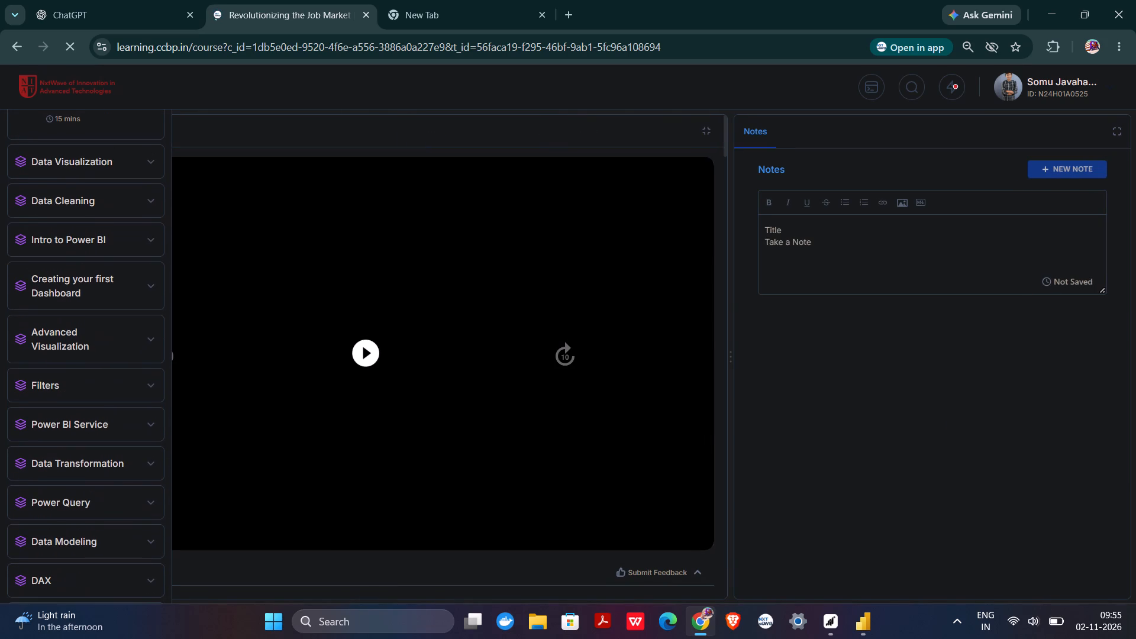
scroll(70, 158, "up", 4)
scroll(86, 405, "up", 7)
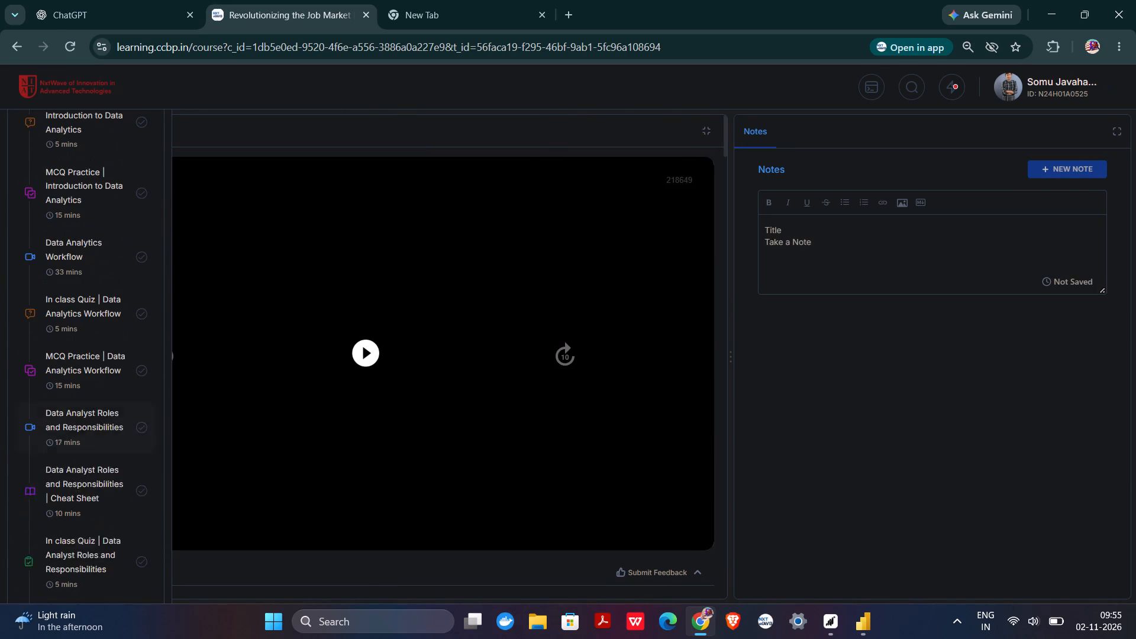
scroll(102, 347, "up", 8)
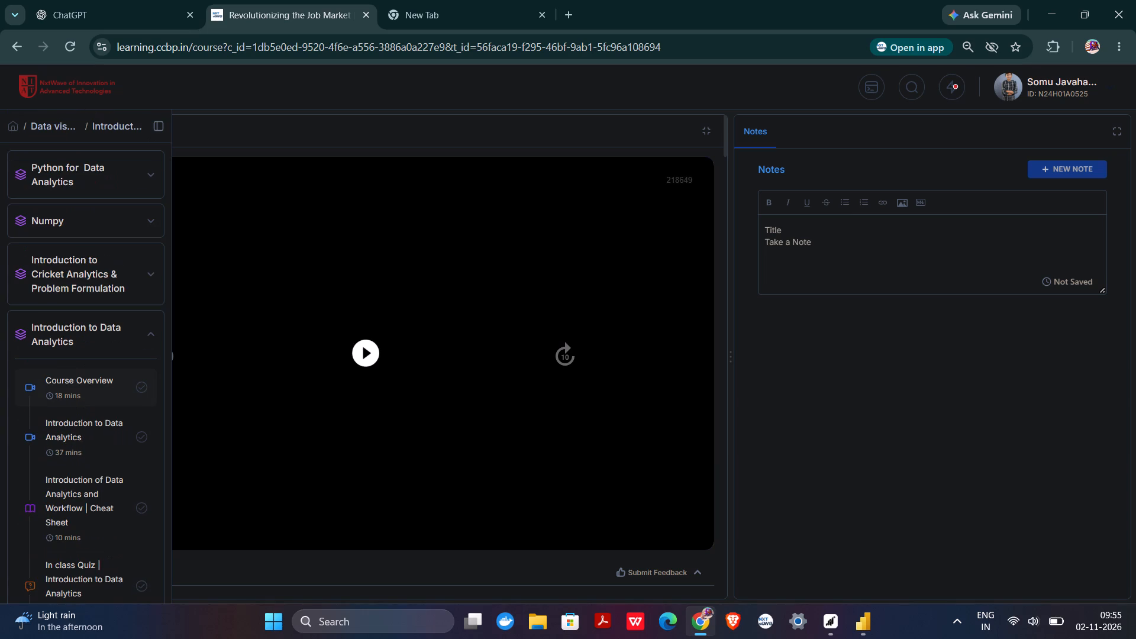
scroll(102, 347, "up", 1)
scroll(89, 421, "down", 10)
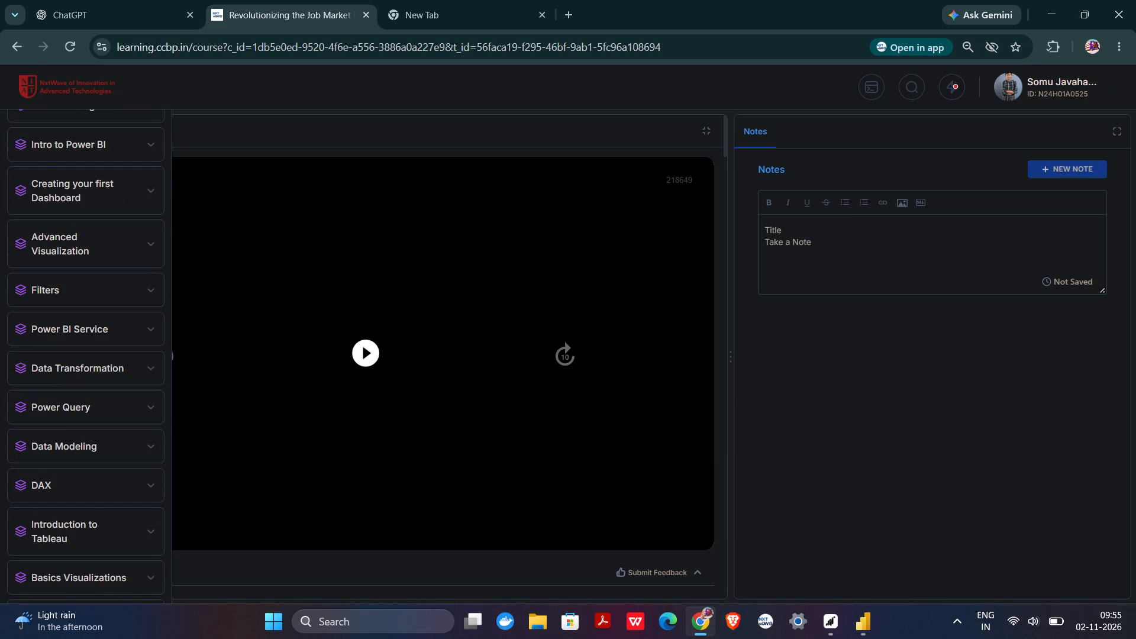
left_click(51, 264)
Open the Adding Filled Maps hands-on guide from the Advanced Visualization lessons and skim it.
scroll(63, 409, "down", 3)
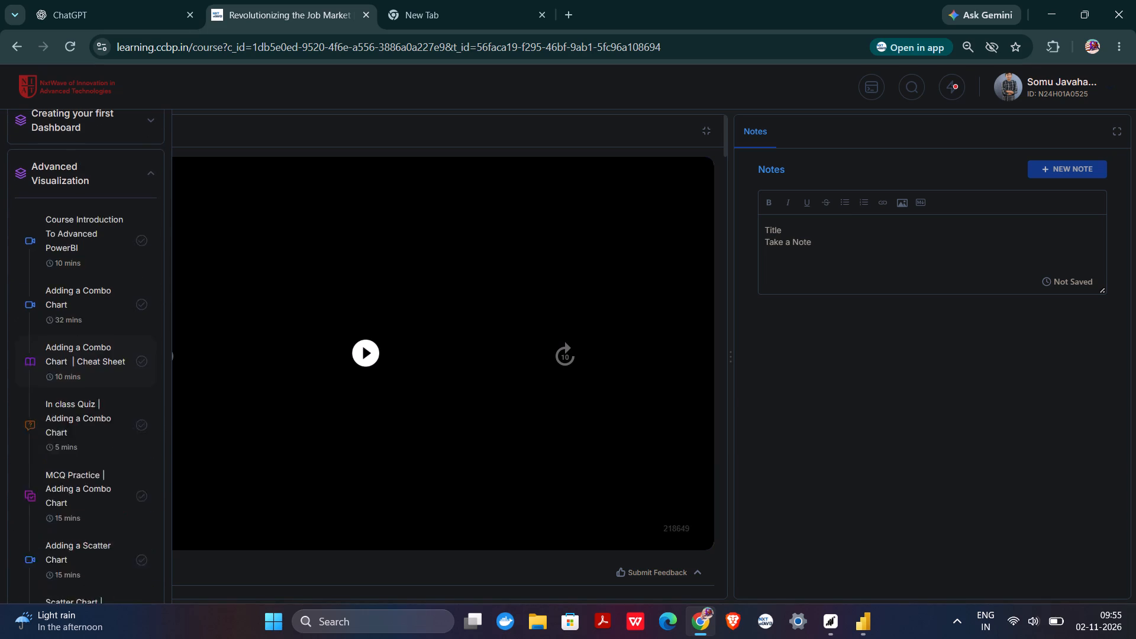
scroll(63, 409, "down", 6)
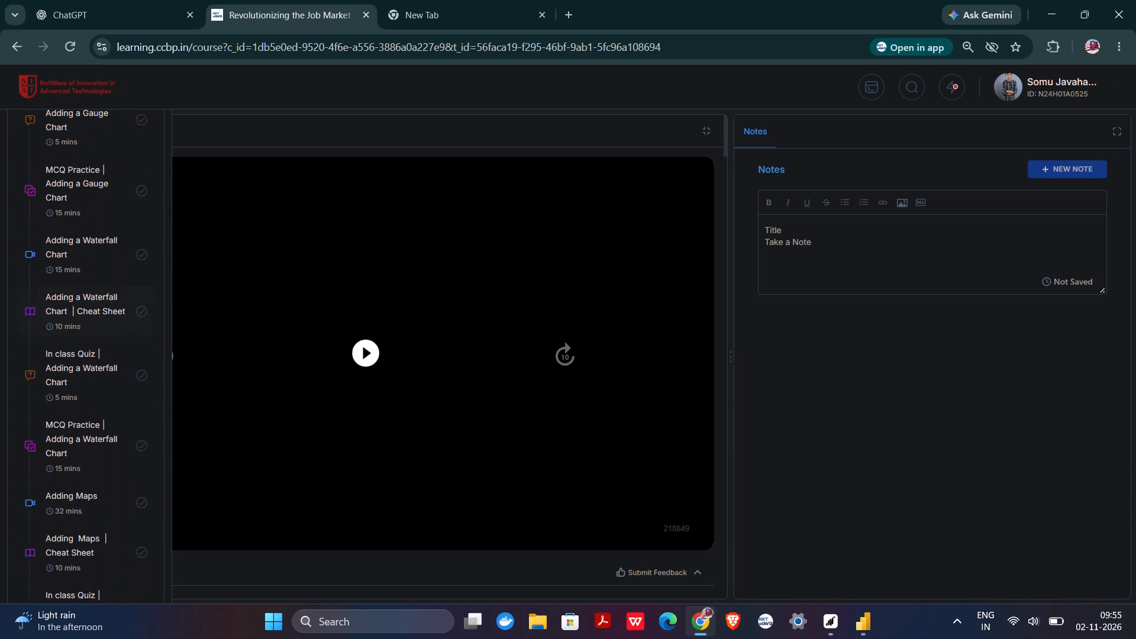
scroll(73, 402, "down", 4)
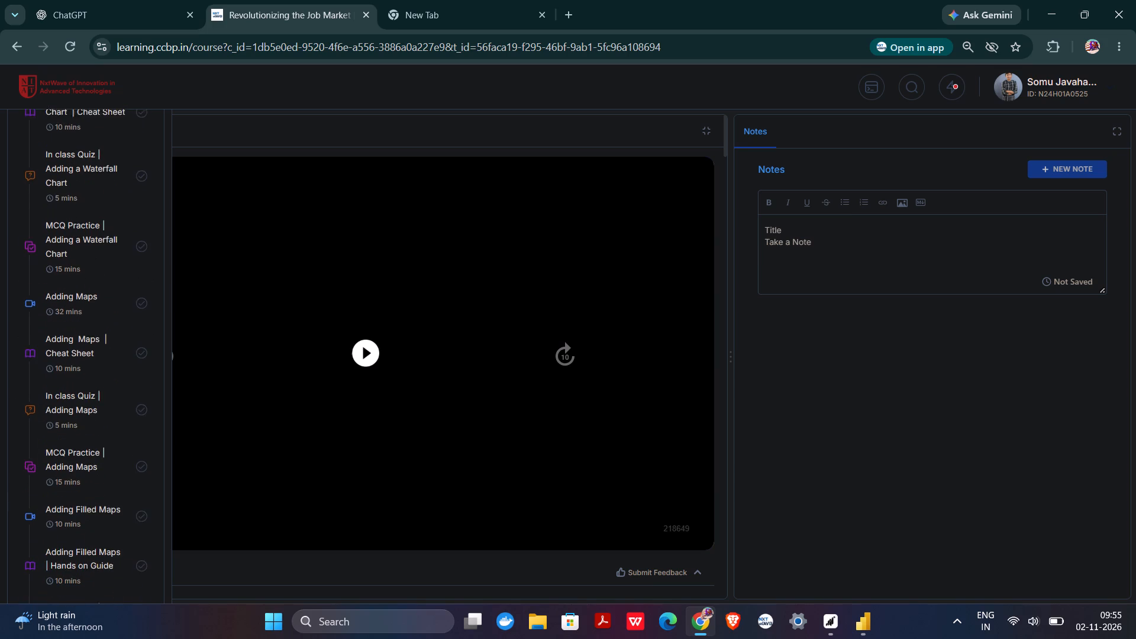
scroll(80, 483, "down", 2)
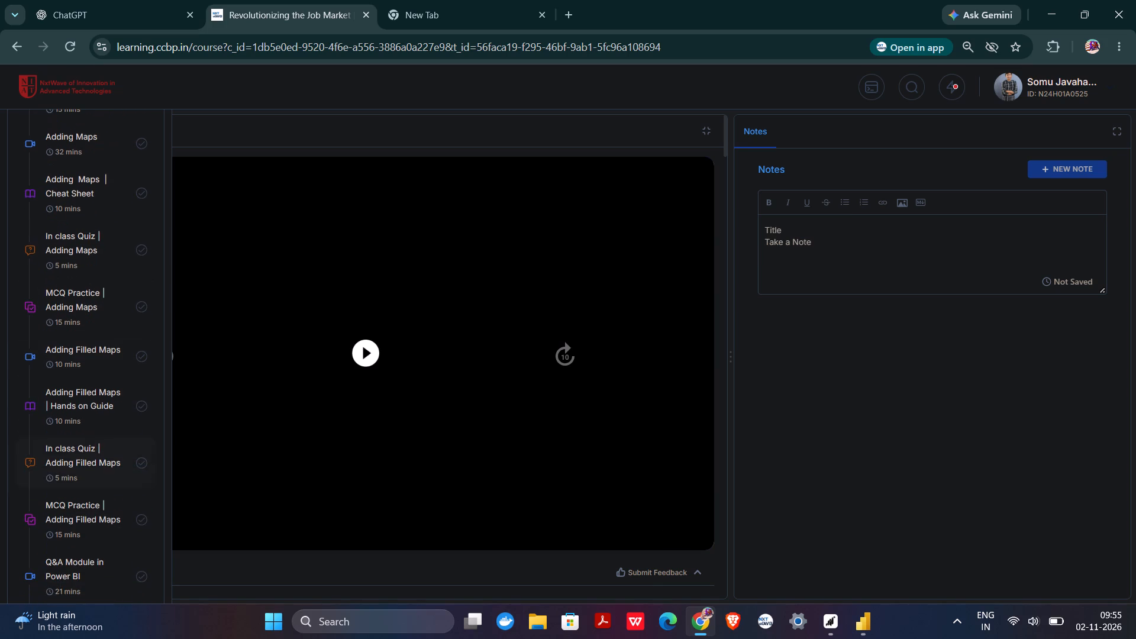
left_click(82, 401)
scroll(75, 434, "down", 2)
scroll(237, 408, "down", 7)
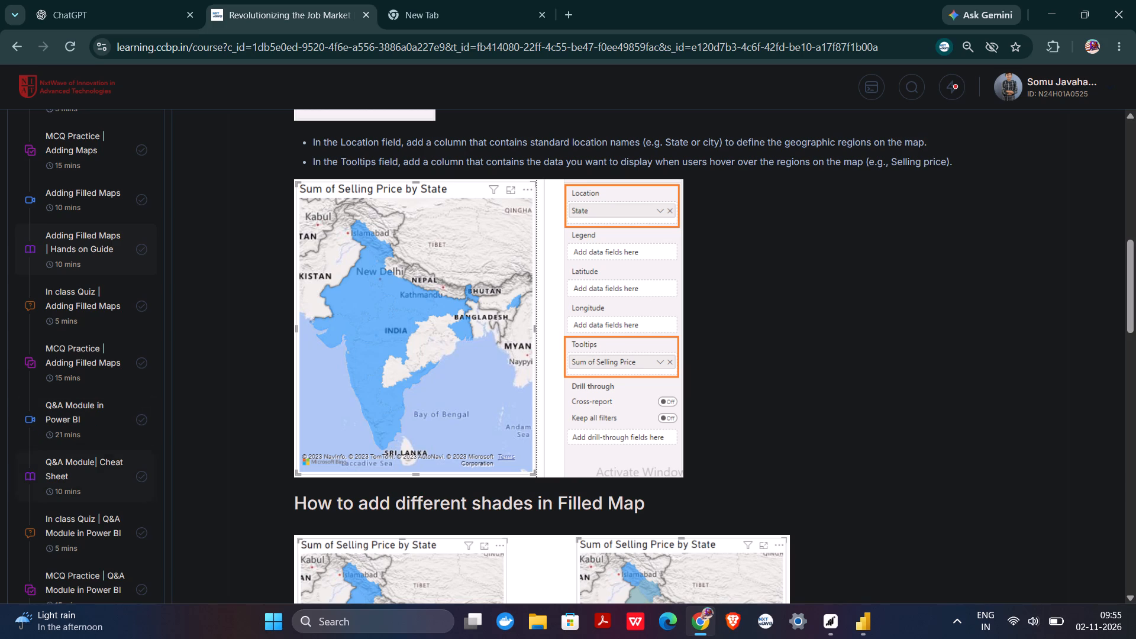
Open the Funnel chart cheat sheet from the Advanced Visualization lessons and skim it.
scroll(75, 456, "down", 2)
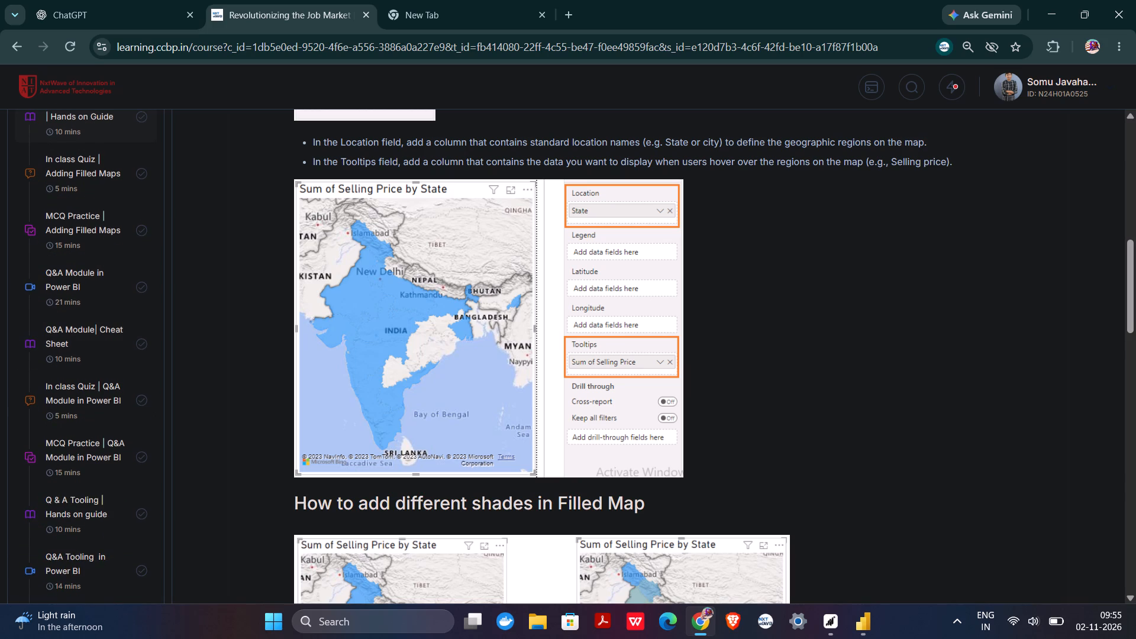
scroll(79, 464, "down", 3)
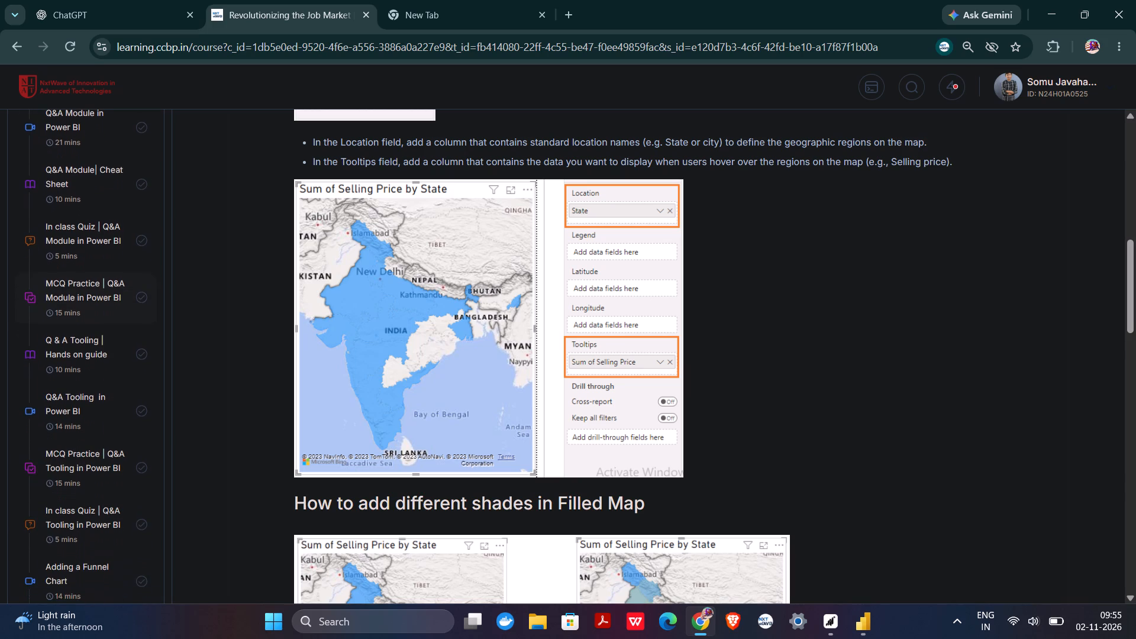
scroll(82, 480, "down", 1)
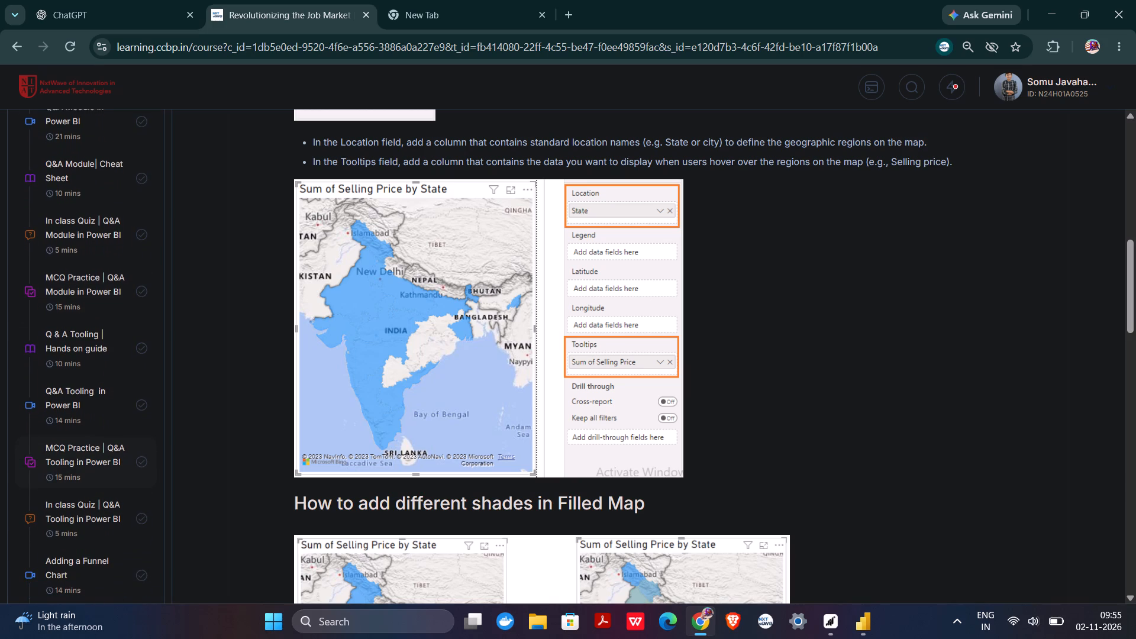
scroll(82, 480, "down", 3)
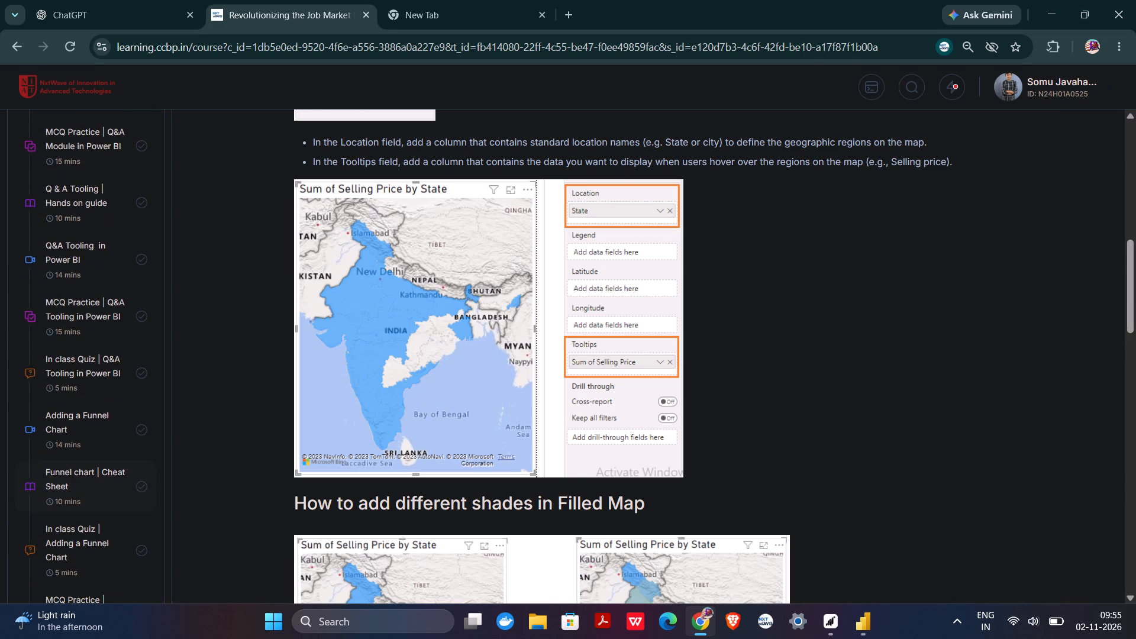
left_click(73, 469)
scroll(424, 444, "down", 7)
scroll(424, 444, "up", 4)
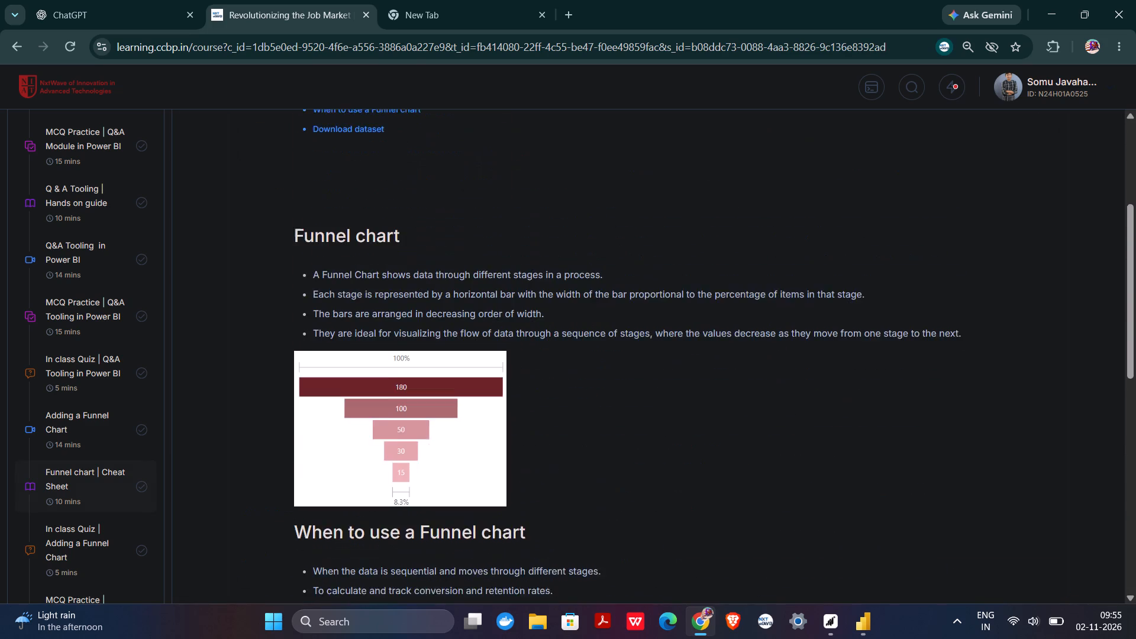
Open the Adding a Funnel Chart lesson and download its funnel chart dataset.
left_click(93, 424)
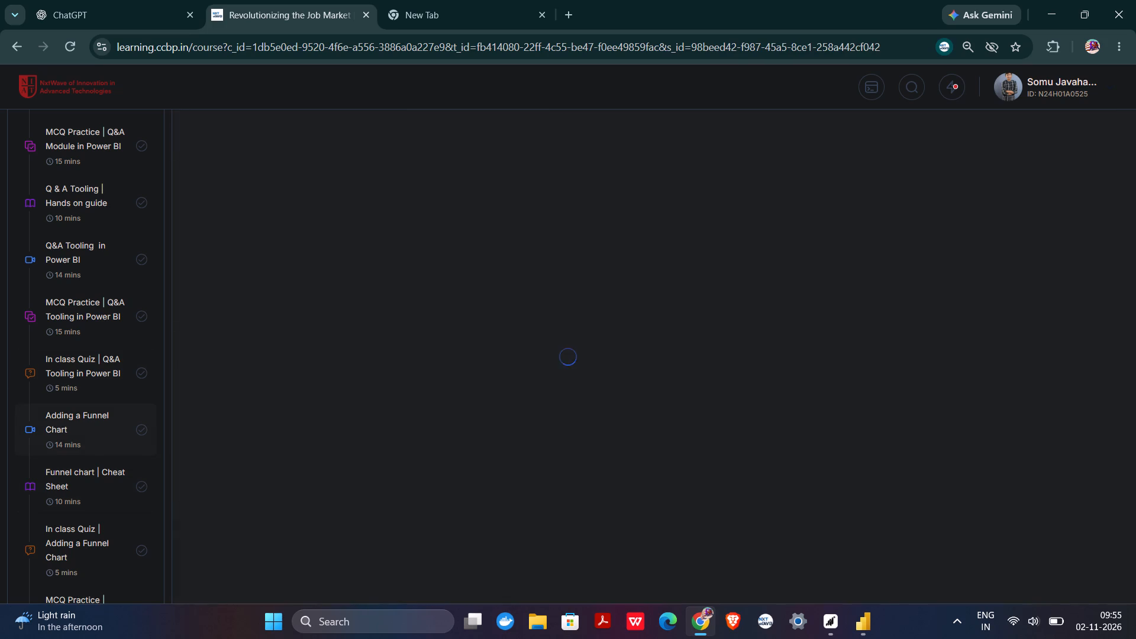
scroll(385, 425, "down", 4)
scroll(212, 492, "down", 4)
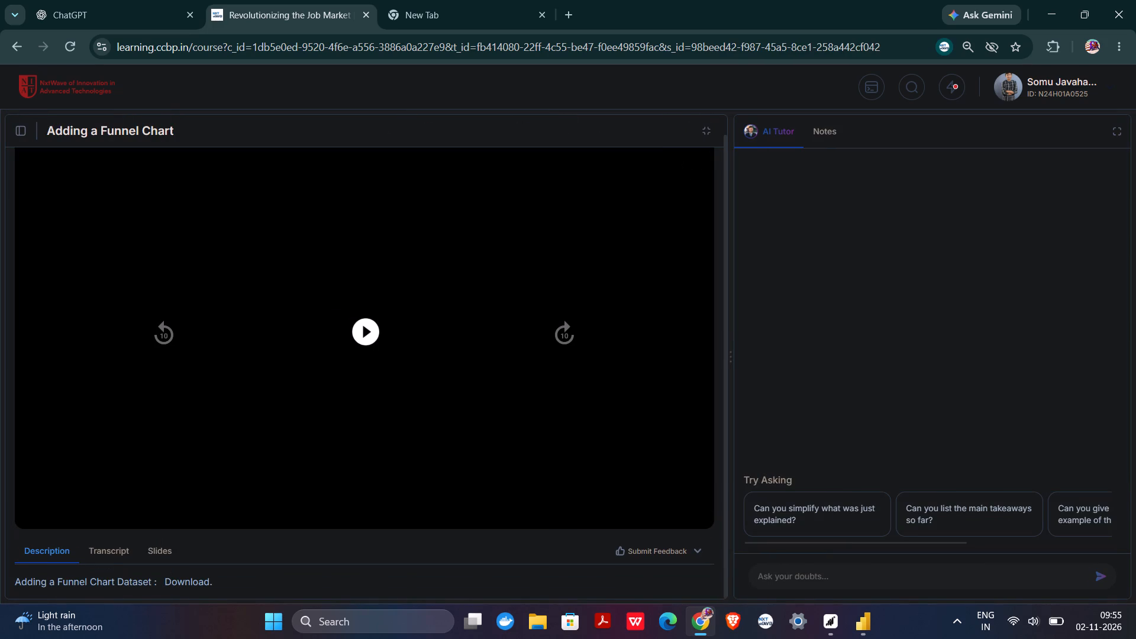
left_click(191, 583)
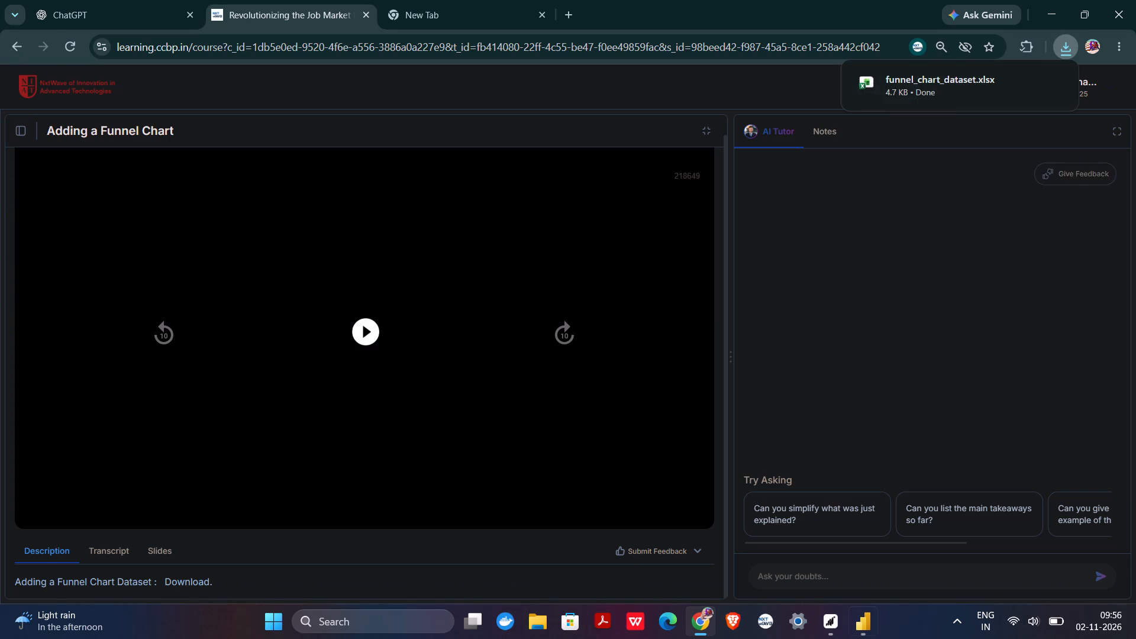
Switch to Power BI Desktop, start a blank report and import the funnel chart data from Excel.
left_click(864, 617)
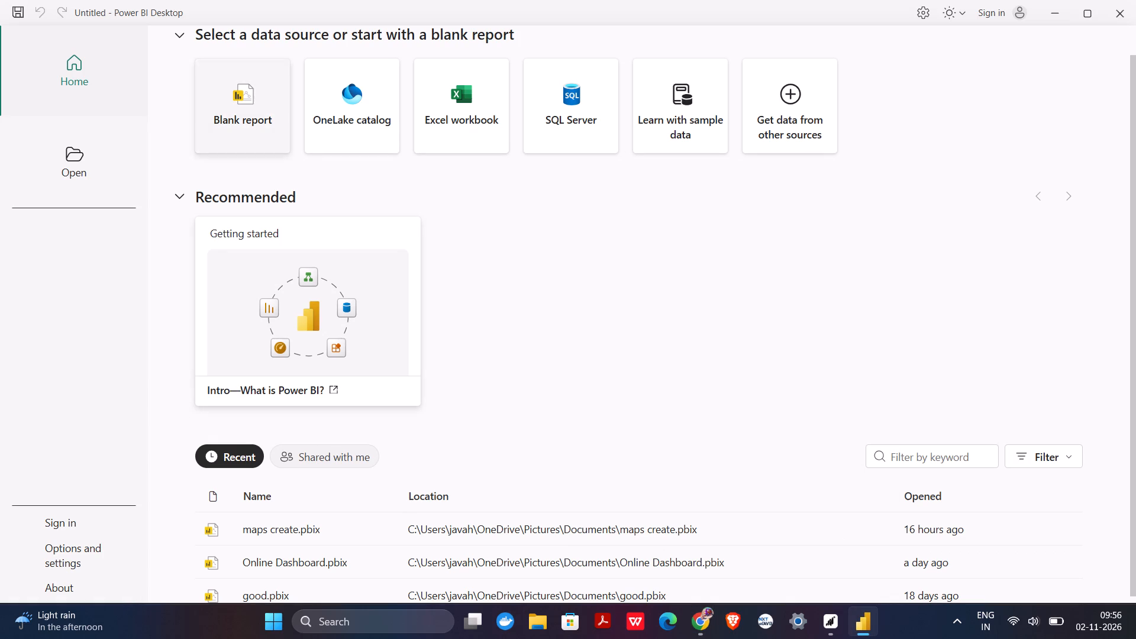
left_click(275, 118)
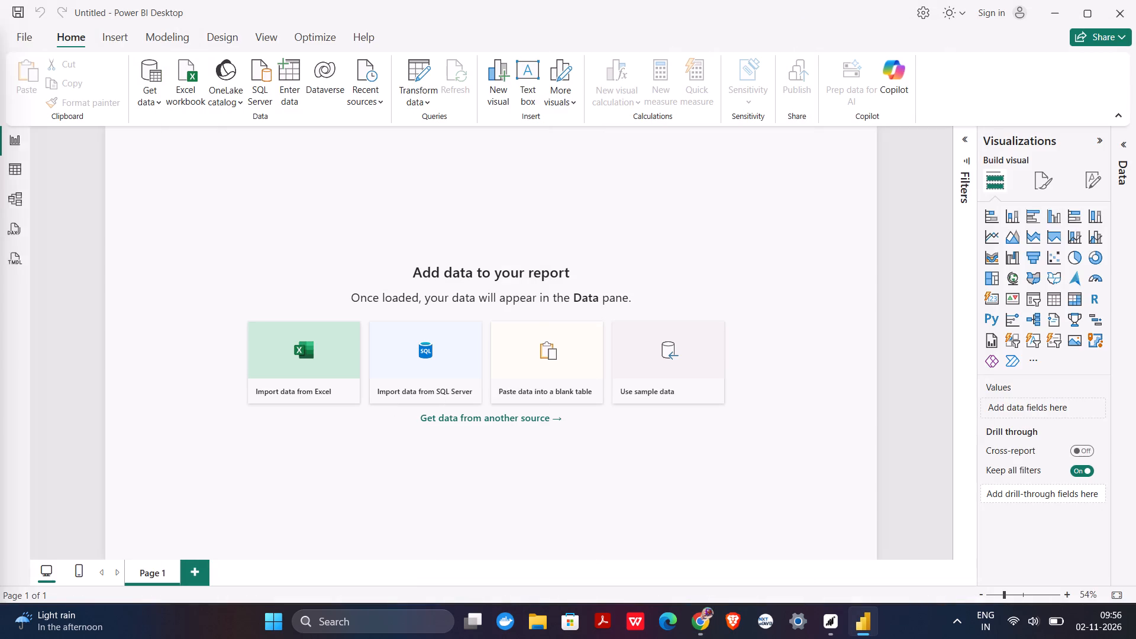
left_click(309, 369)
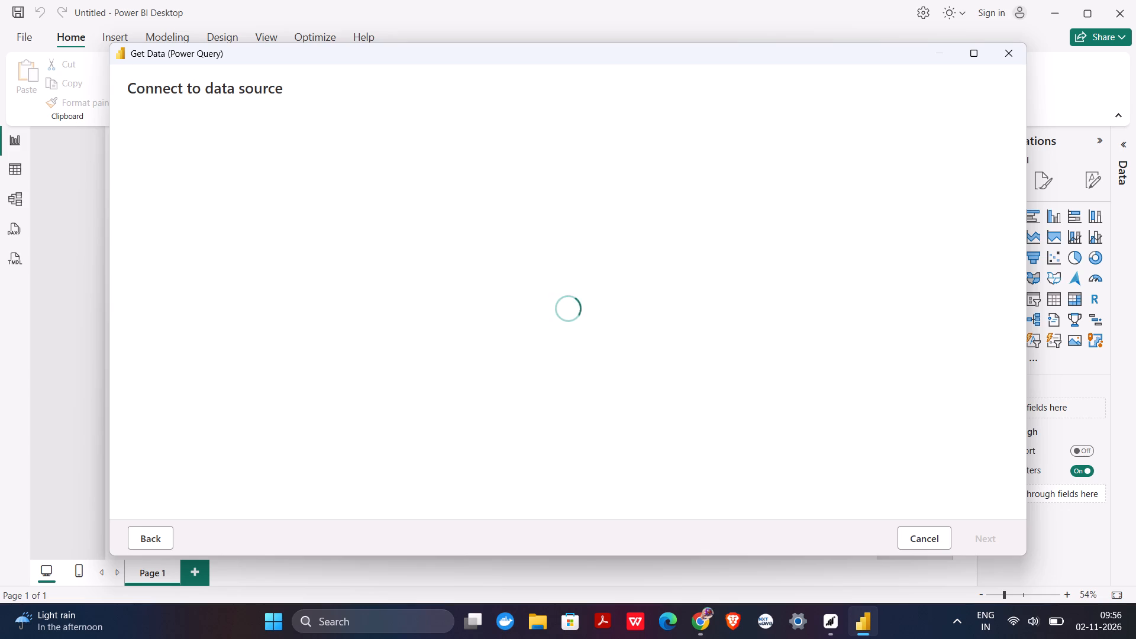
Connect to the funnel_chart_dataset Excel workbook in Downloads and load its Table with the Stages and Values columns.
left_click(595, 159)
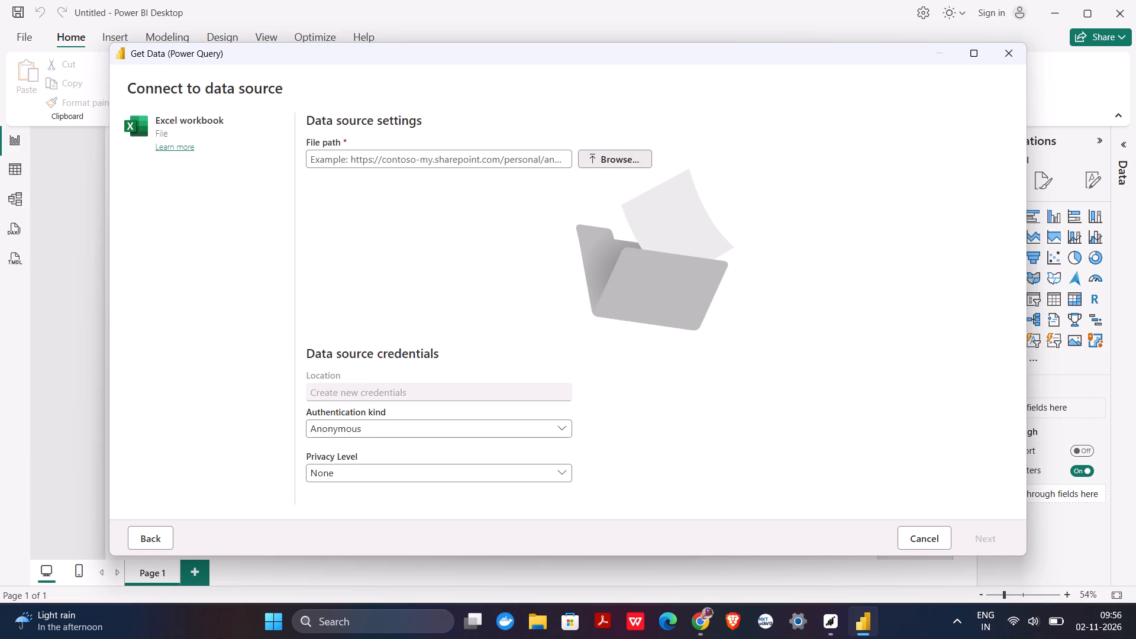
left_click(285, 197)
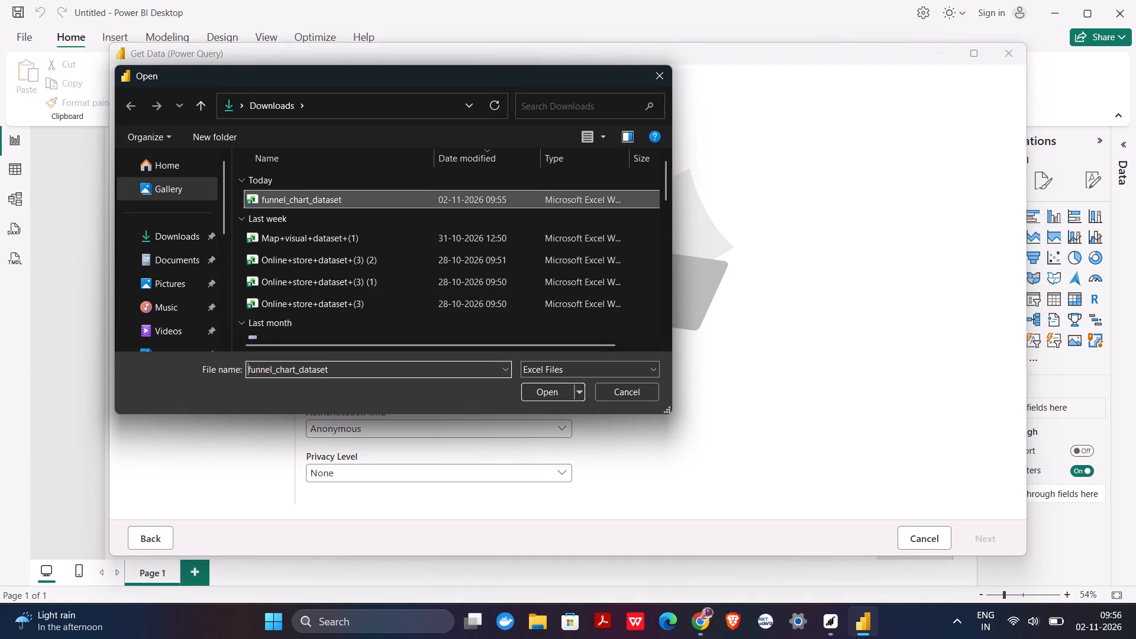
left_click(531, 388)
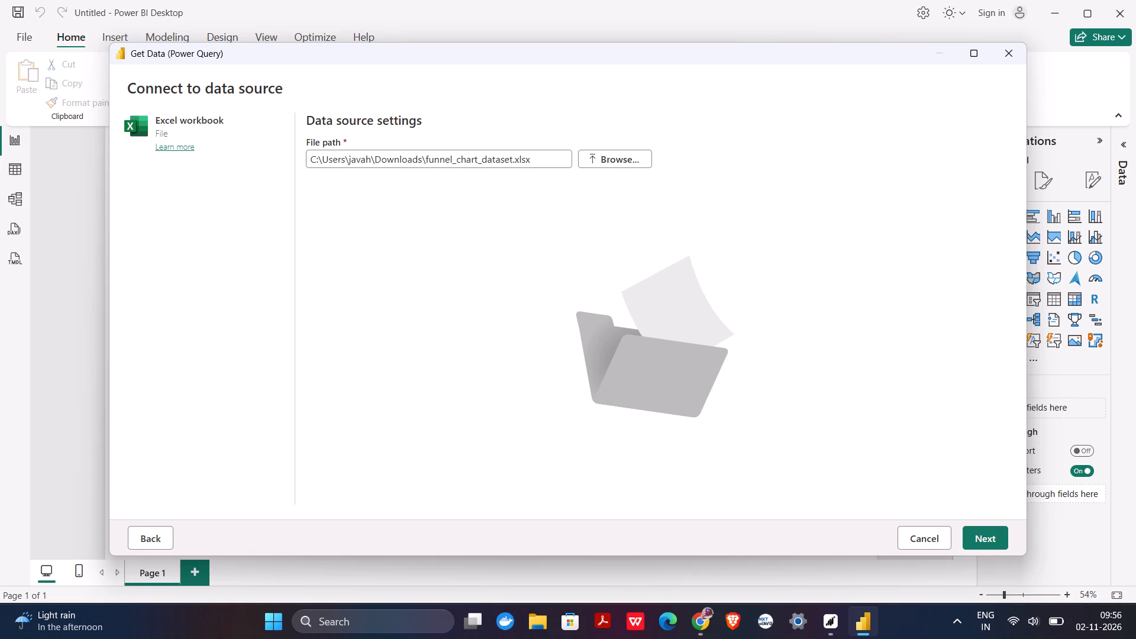
left_click(974, 530)
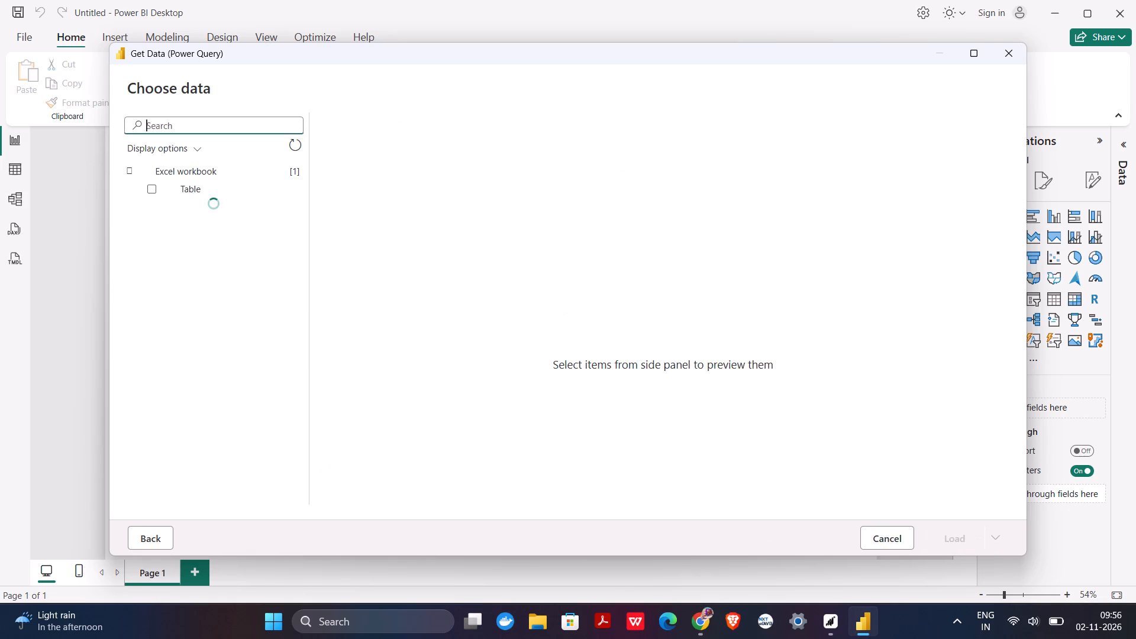
left_click(148, 189)
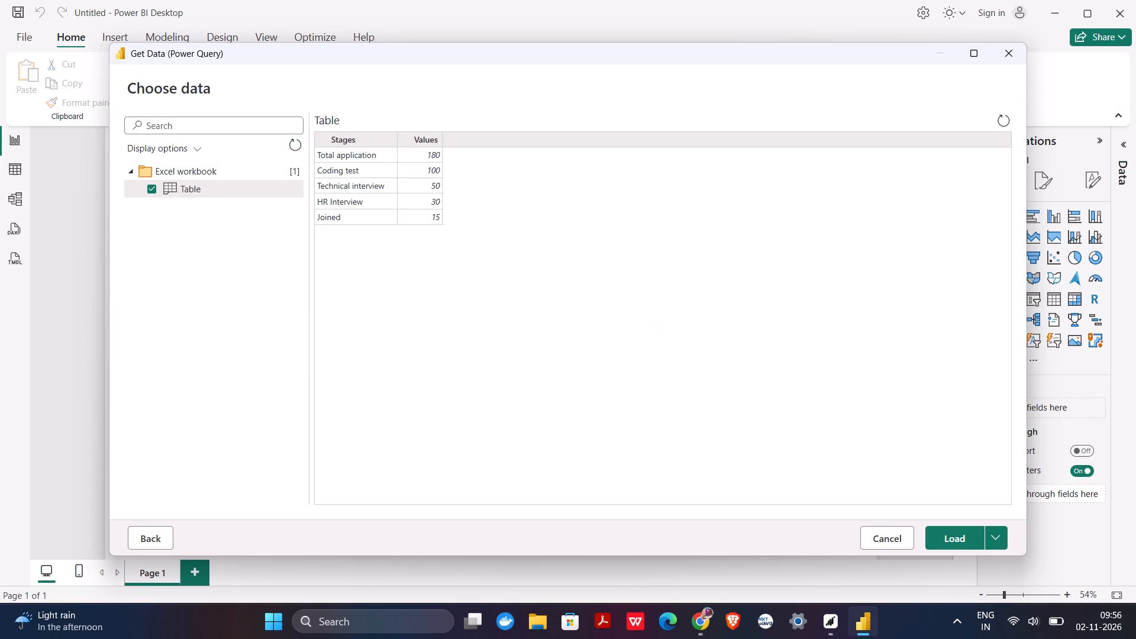
left_click(948, 537)
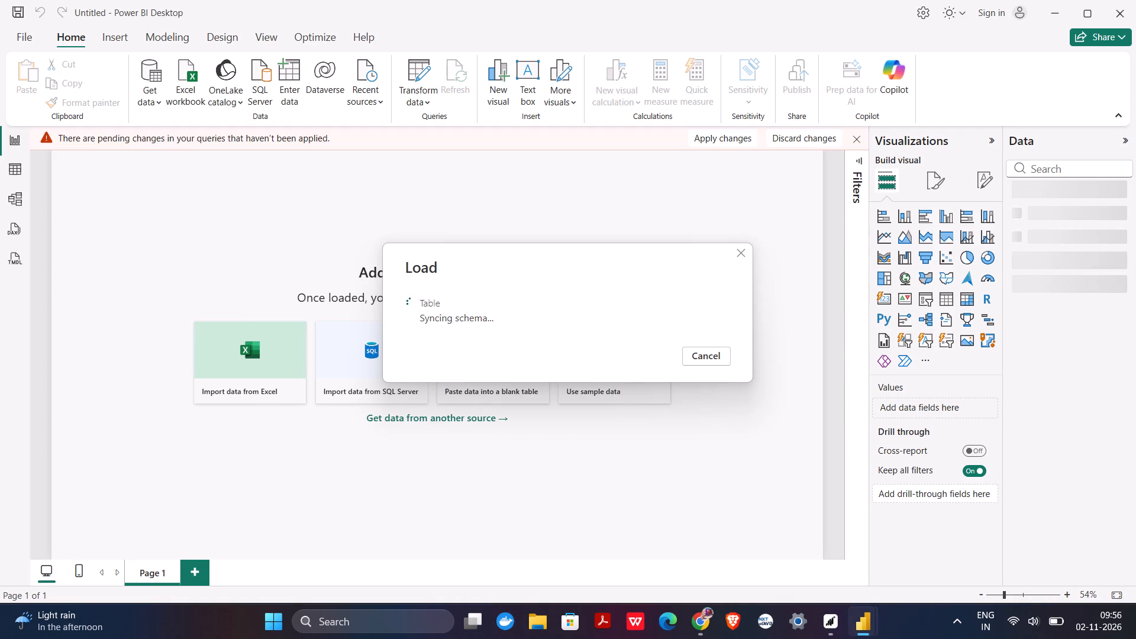
Switch to Chrome to return to the Adding a Funnel Chart lesson.
left_click(705, 623)
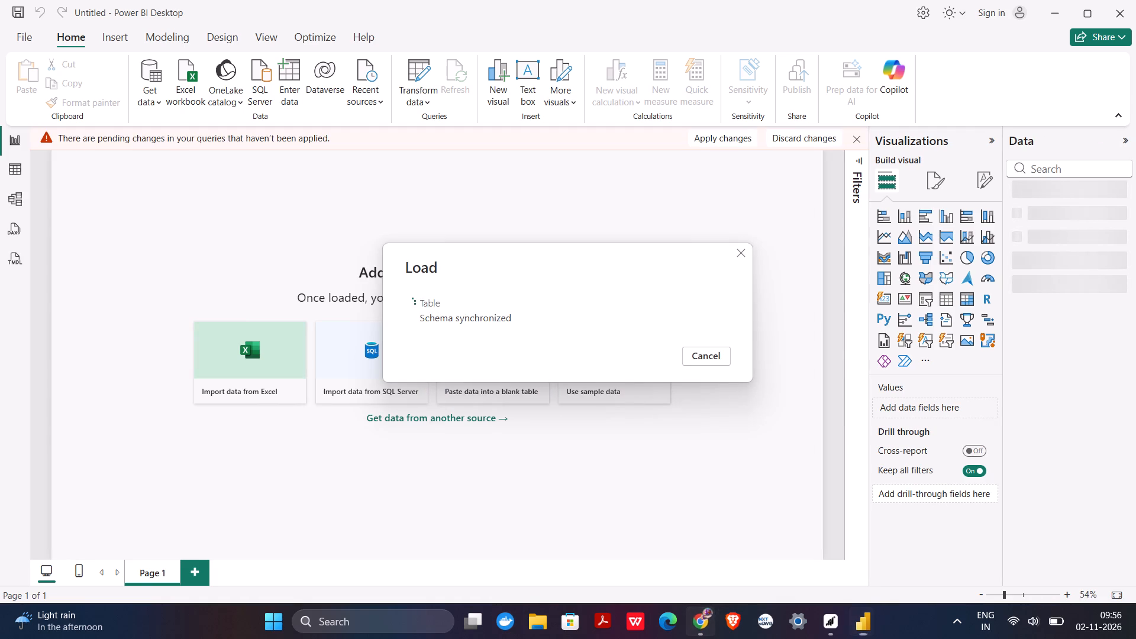
Return to the Adding a Funnel Chart lesson in Chrome and go through its slides up to the funnel chart instructions on slide 6.
scroll(338, 425, "down", 4)
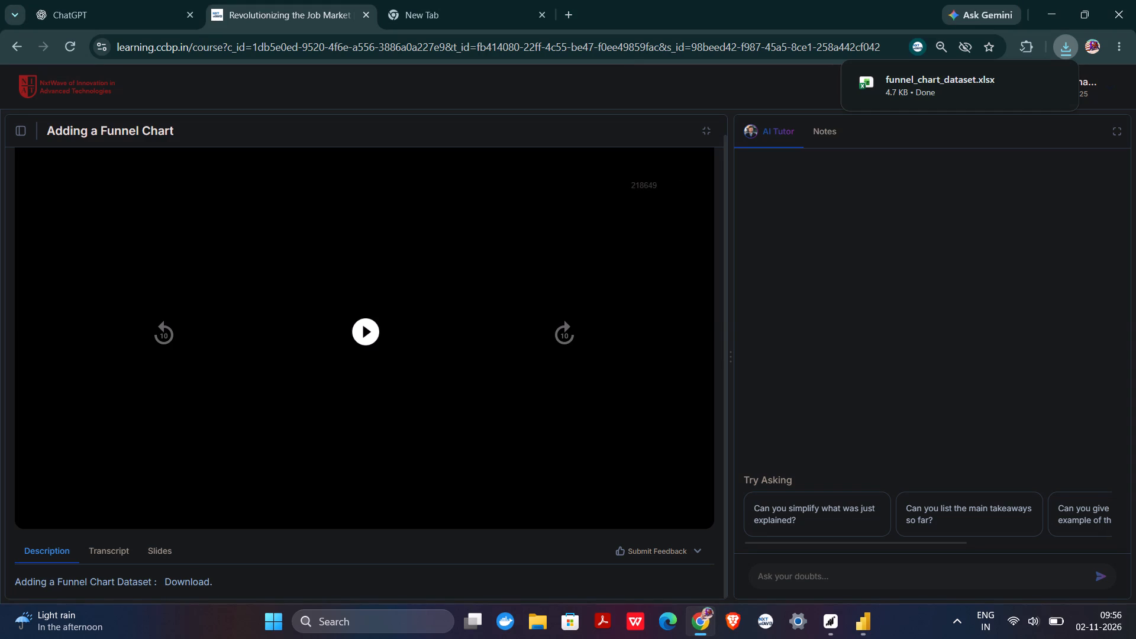
left_click(160, 548)
scroll(160, 548, "down", 6)
scroll(225, 434, "down", 3)
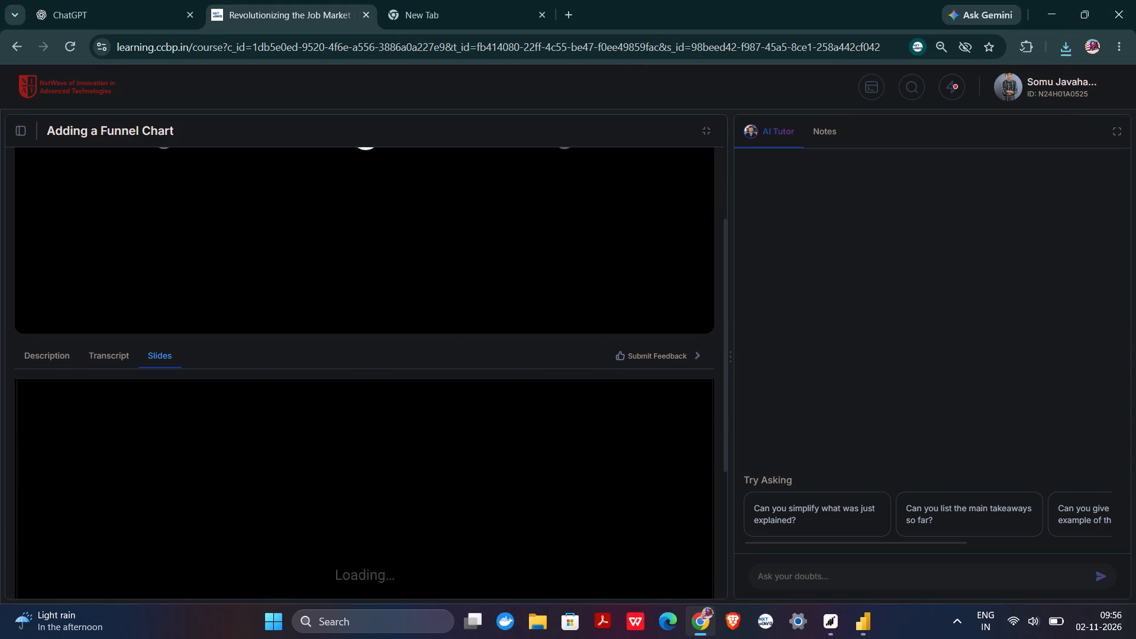
scroll(225, 434, "down", 3)
left_click(233, 399)
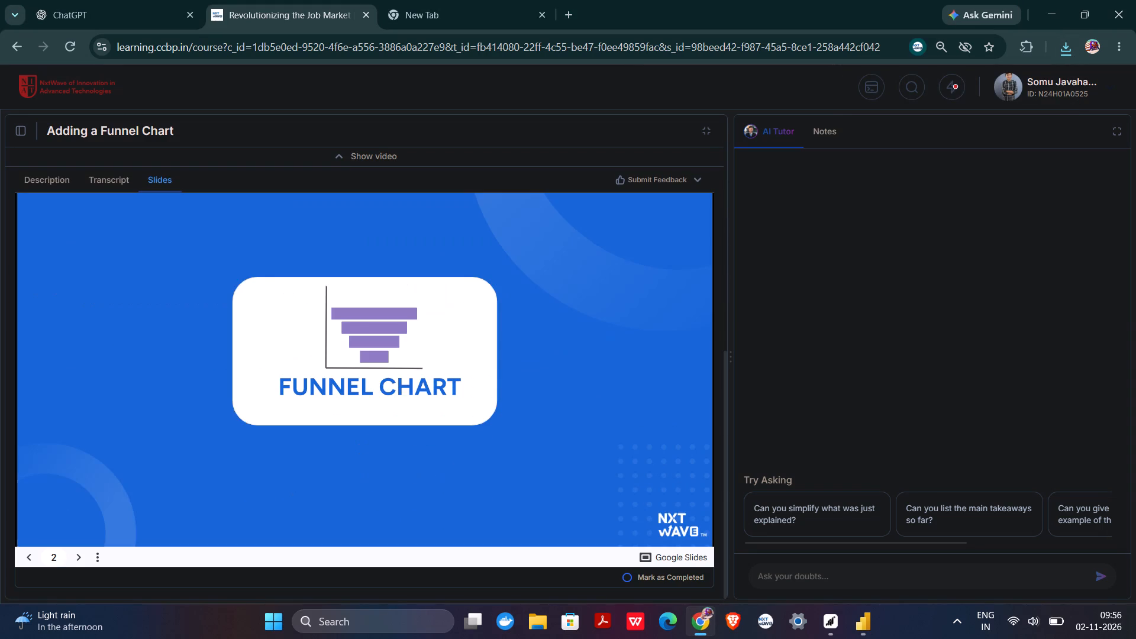
key("Right")
key("Right")
key("Right")
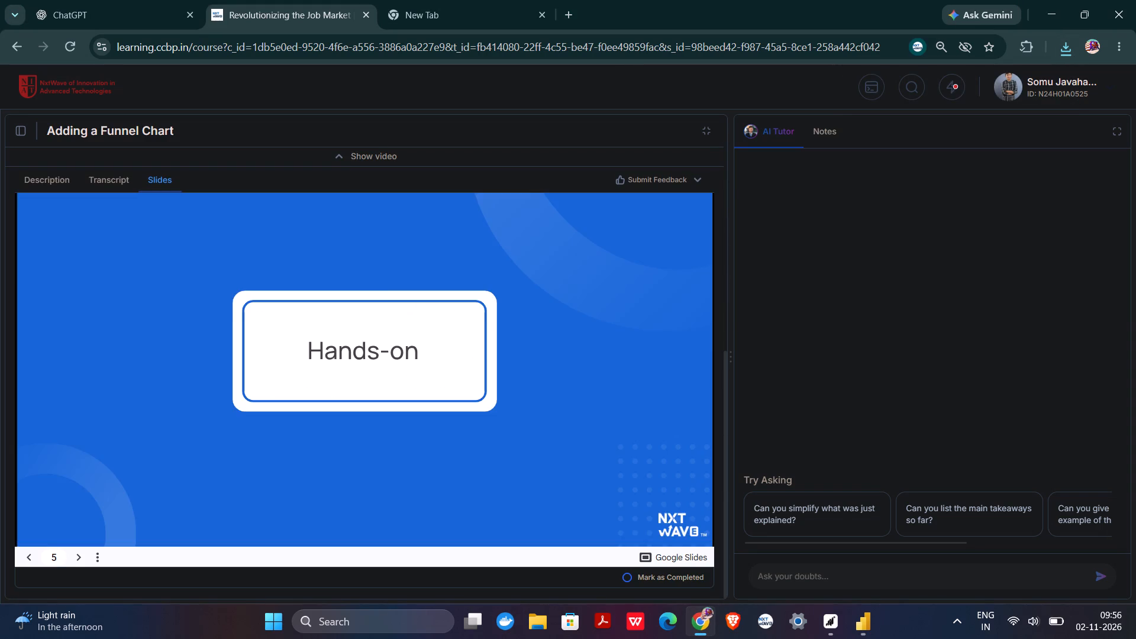
key("Right")
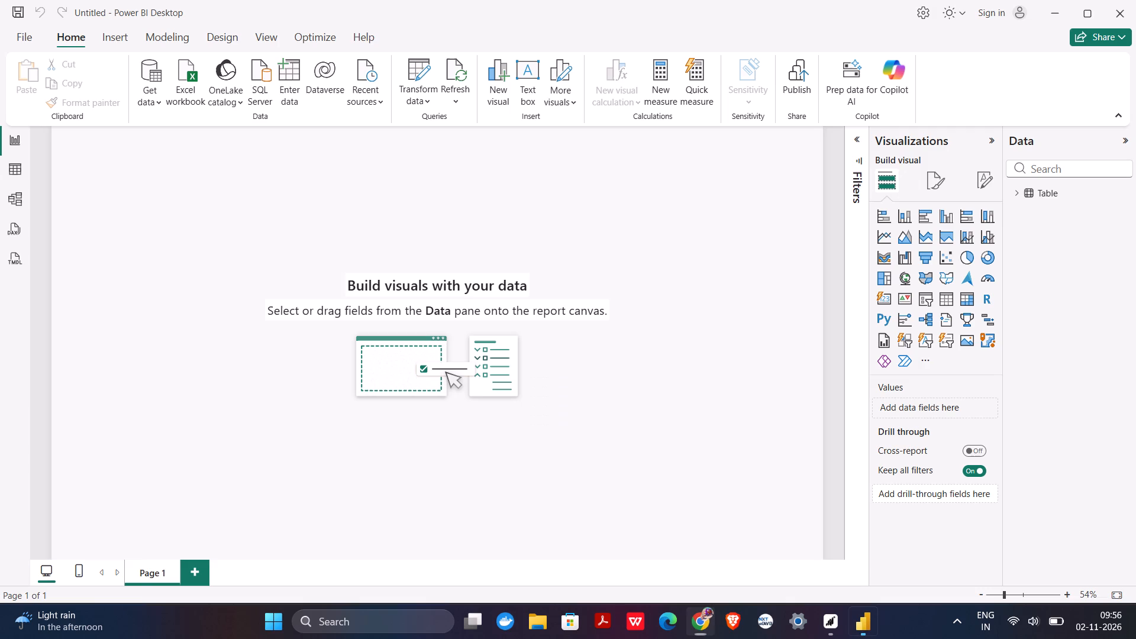
In Power BI Desktop, create a visual on the blank page from the table's Stages and Values fields.
left_click(1019, 192)
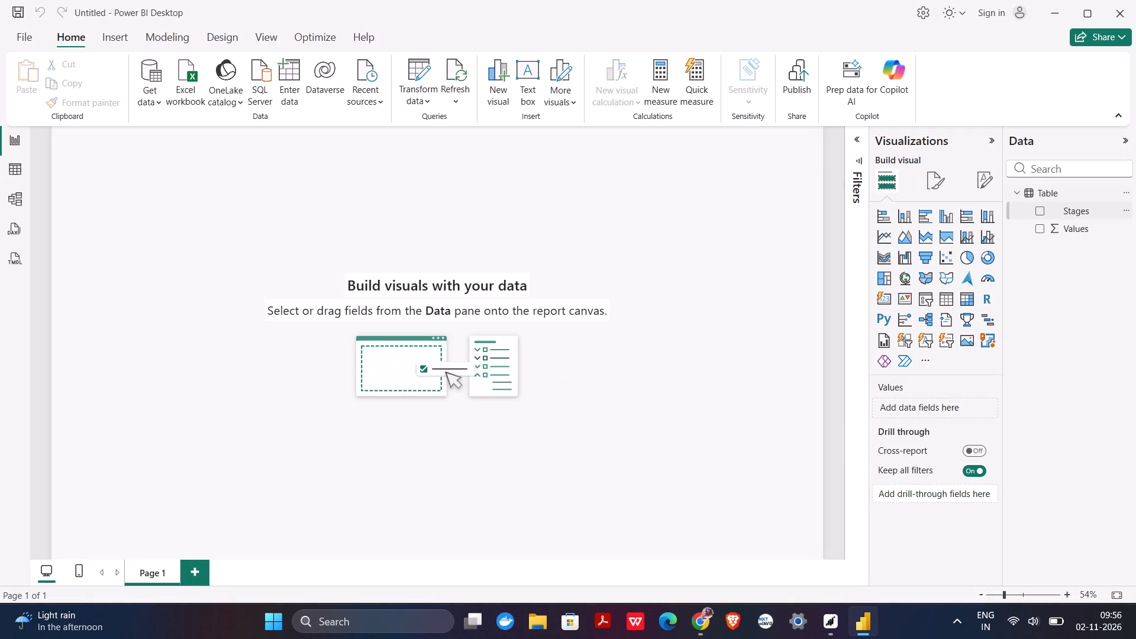
left_click(1041, 206)
left_click(1041, 222)
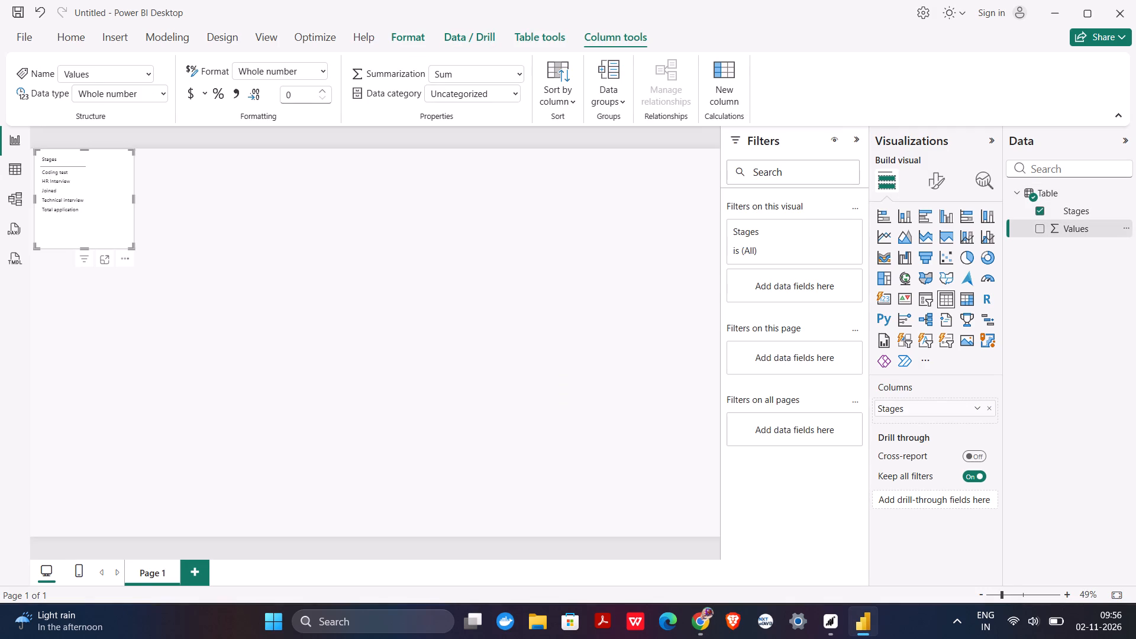
scroll(923, 434, "down", 2)
scroll(923, 434, "up", 4)
left_click(1038, 227)
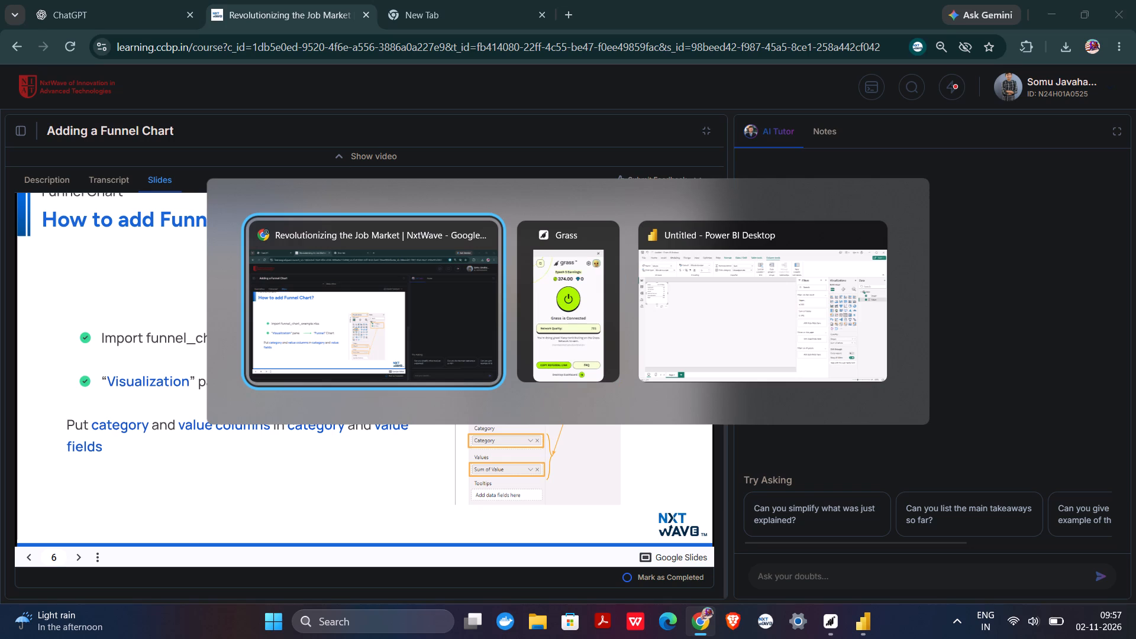
Close the Grass window.
left_click(325, 63)
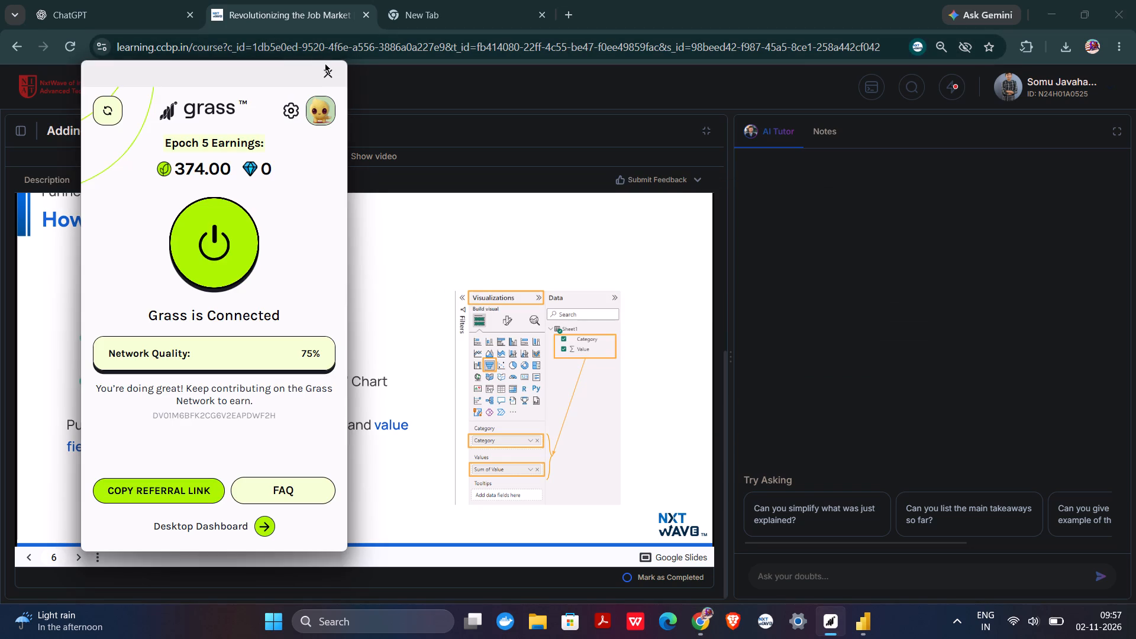
left_click(327, 69)
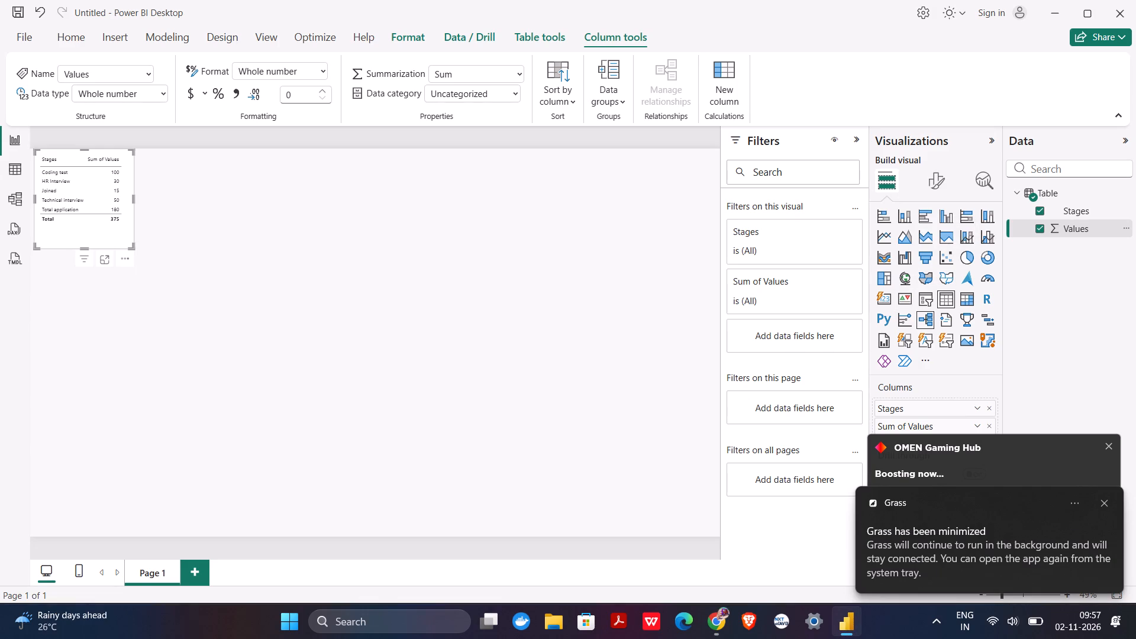
Convert the Stages and Values table visual into a funnel chart.
left_click(923, 258)
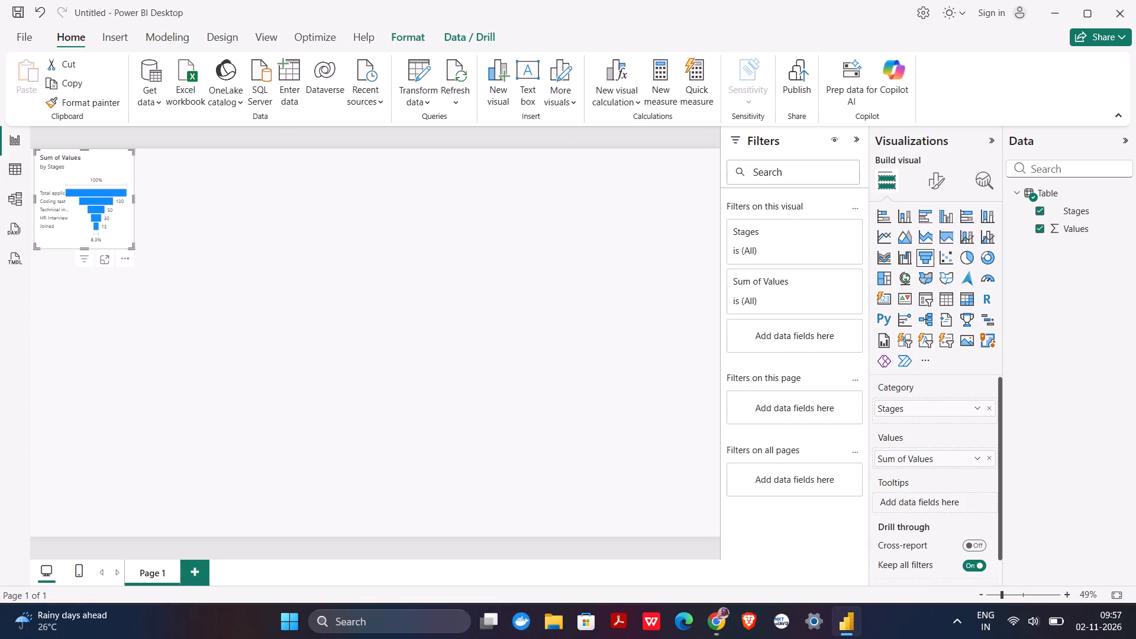
Enlarge the funnel chart in width and height and place it in the upper-left part of the page, clear of the page edges.
left_click_drag(135, 201, 460, 315)
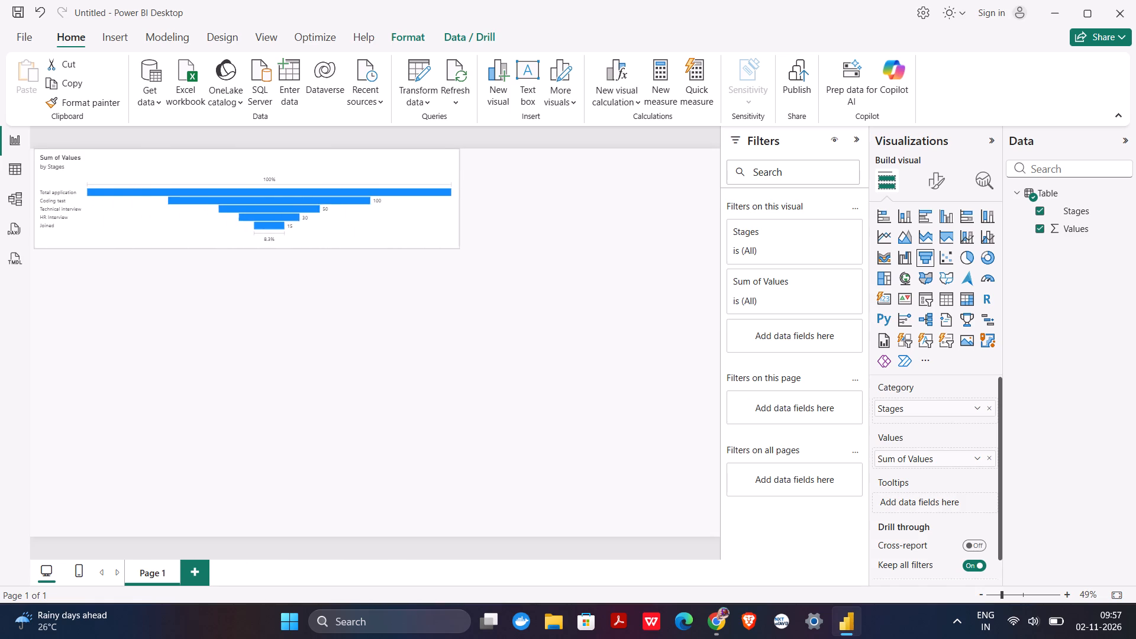
left_click_drag(460, 315, 254, 237)
left_click_drag(96, 192, 260, 284)
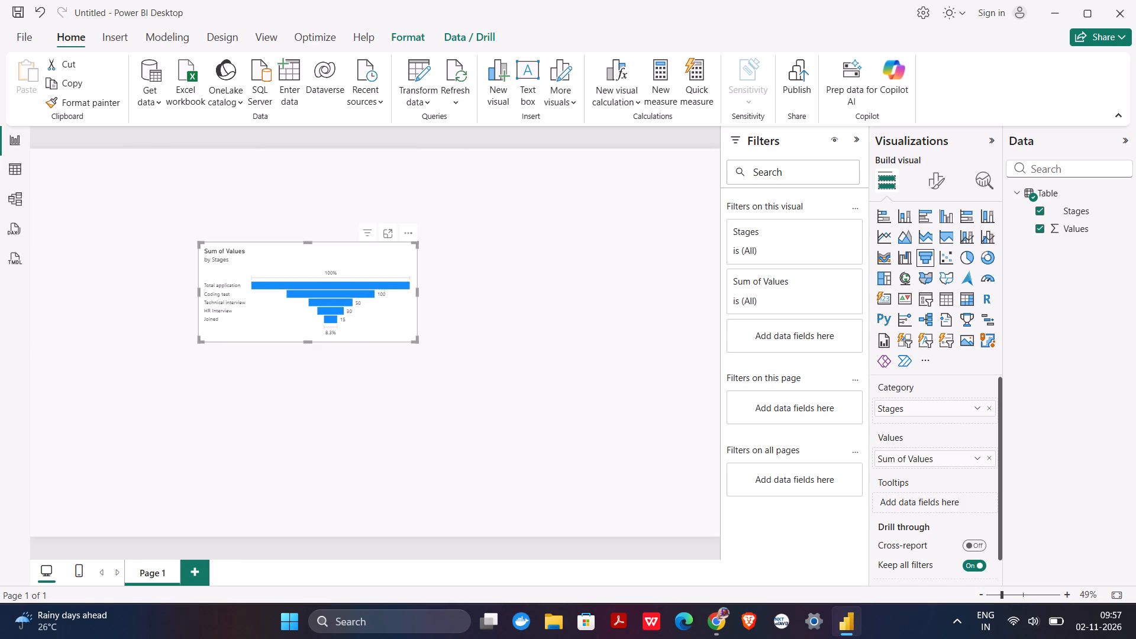
left_click_drag(308, 341, 316, 427)
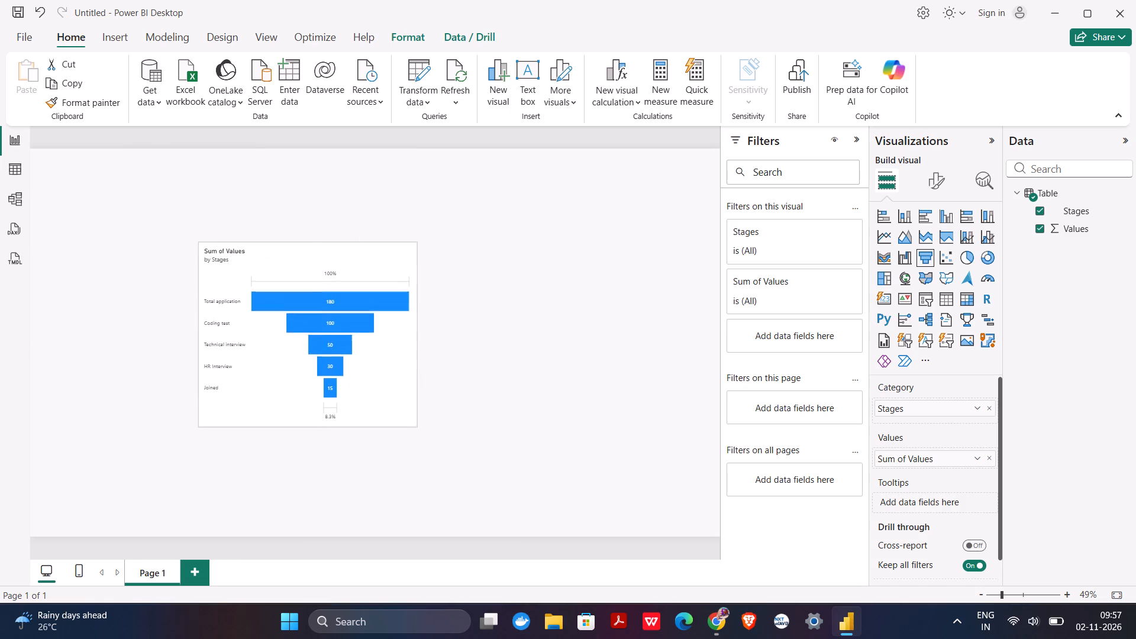
left_click_drag(316, 427, 317, 443)
left_click_drag(309, 354, 257, 283)
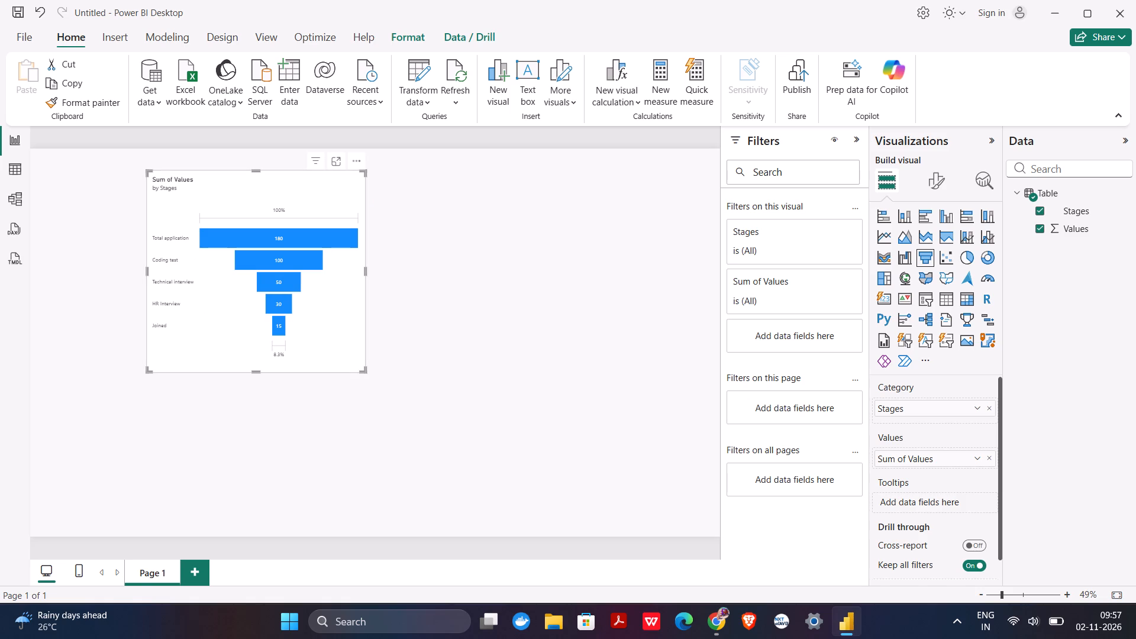
left_click_drag(364, 268, 465, 273)
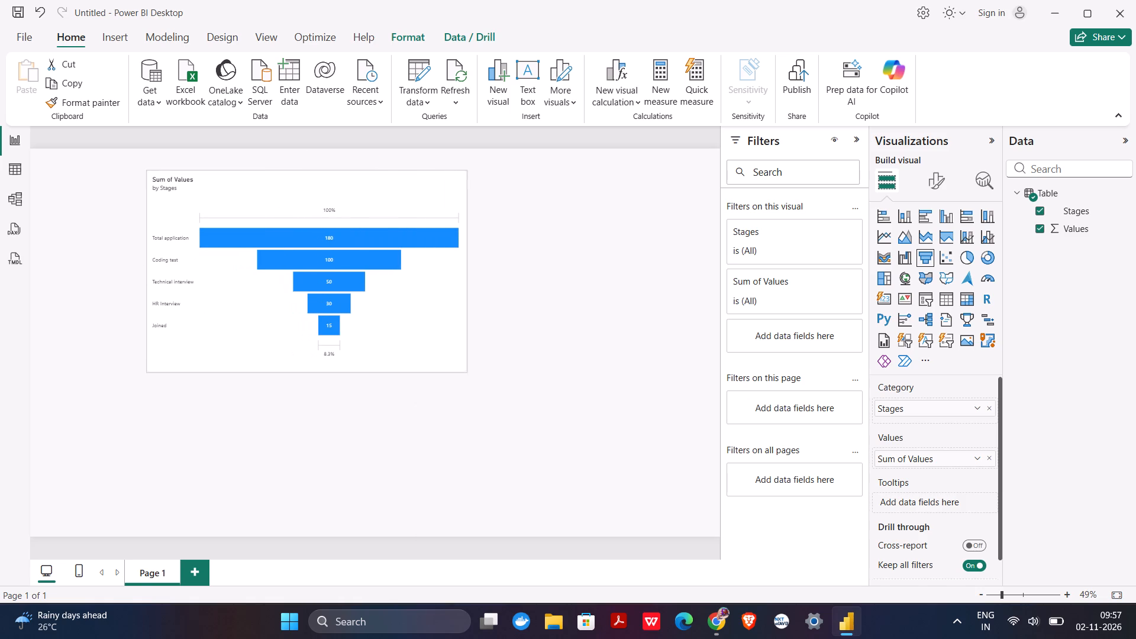
Set the default bar colour of the funnel chart to the darkest shade of the dark blue theme colour.
left_click(937, 160)
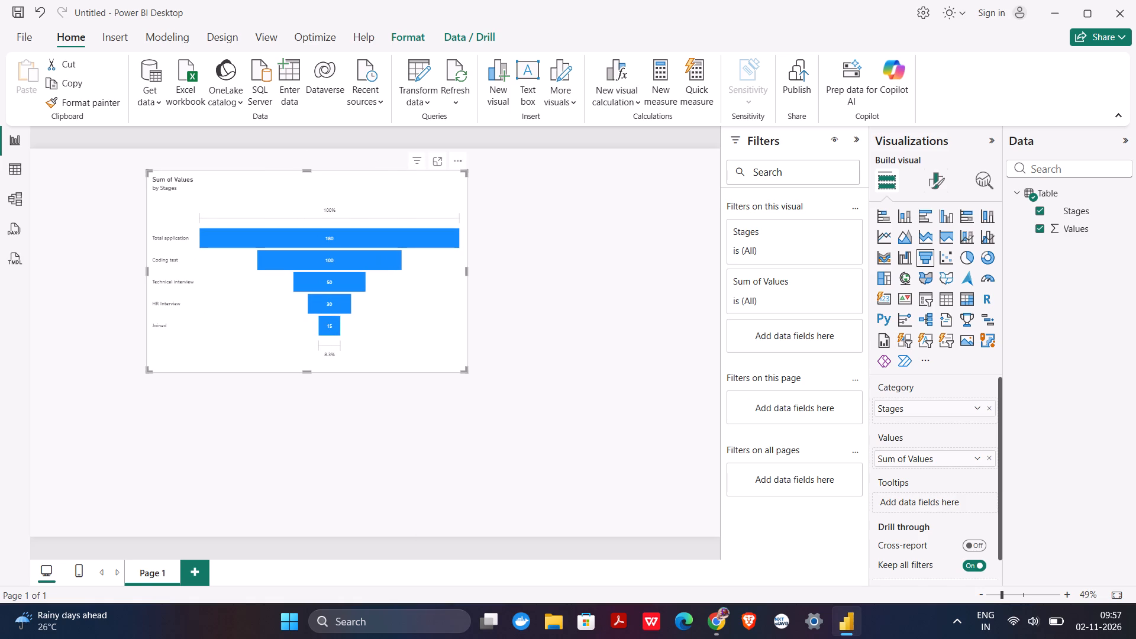
left_click(937, 177)
left_click(898, 278)
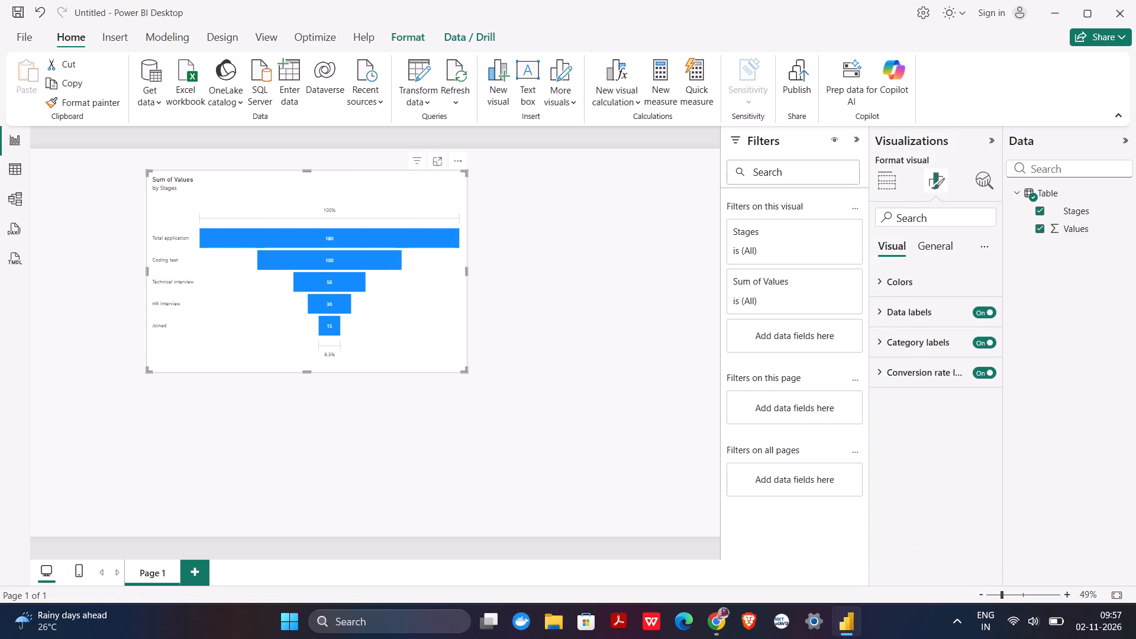
left_click(914, 333)
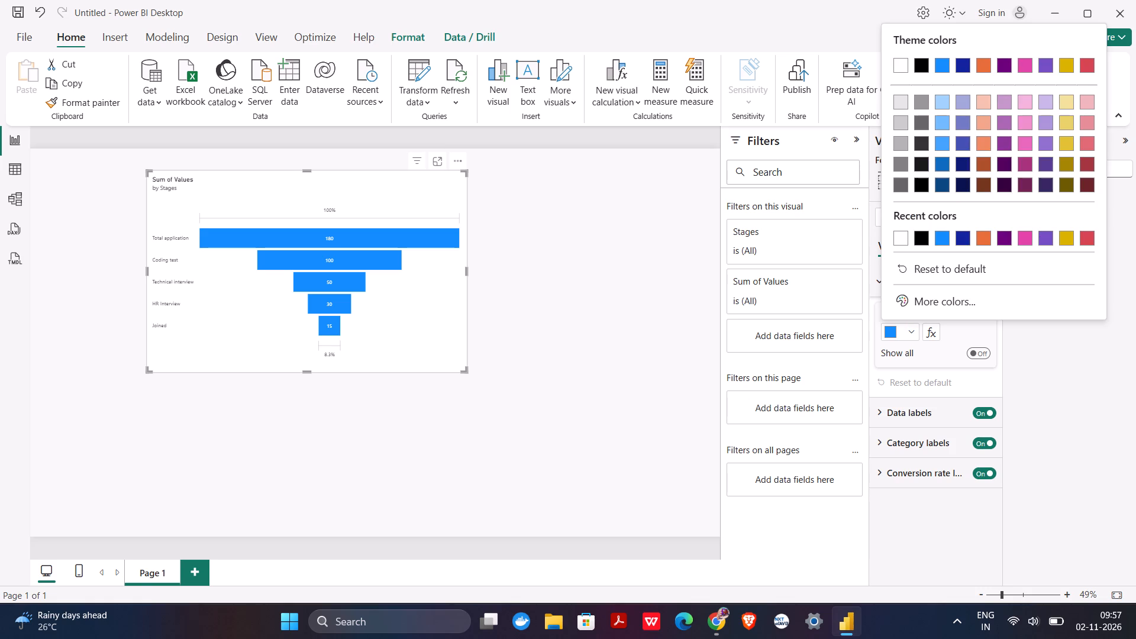
left_click(957, 182)
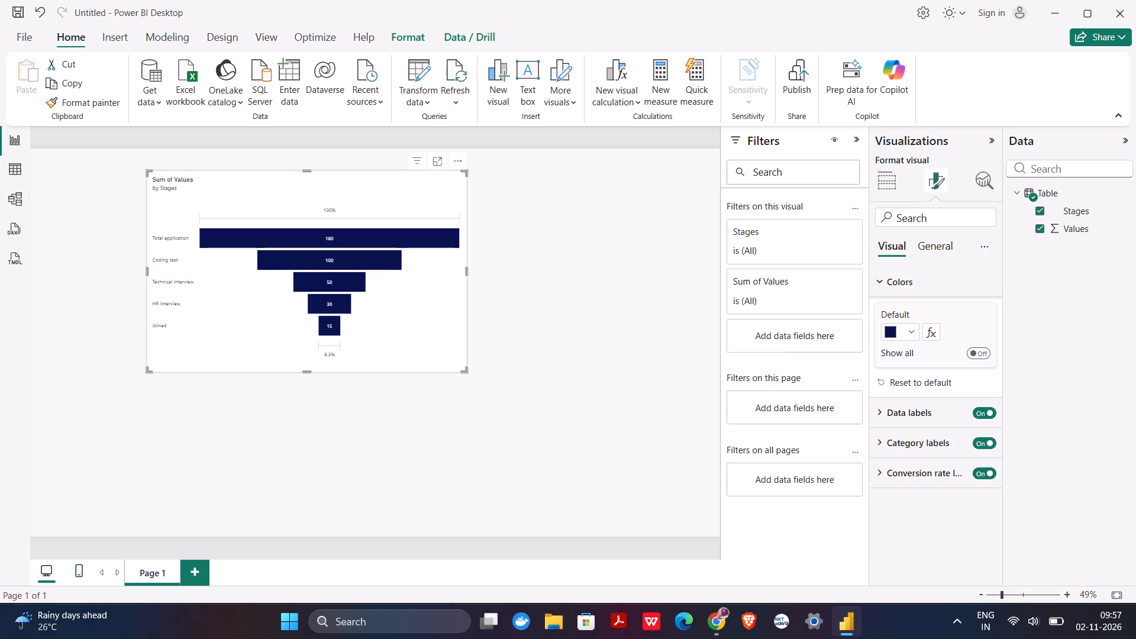
Turn on the Show all option in the funnel chart's colour settings to list a colour for each stage.
left_click(985, 347)
left_click(984, 350)
scroll(912, 410, "down", 2)
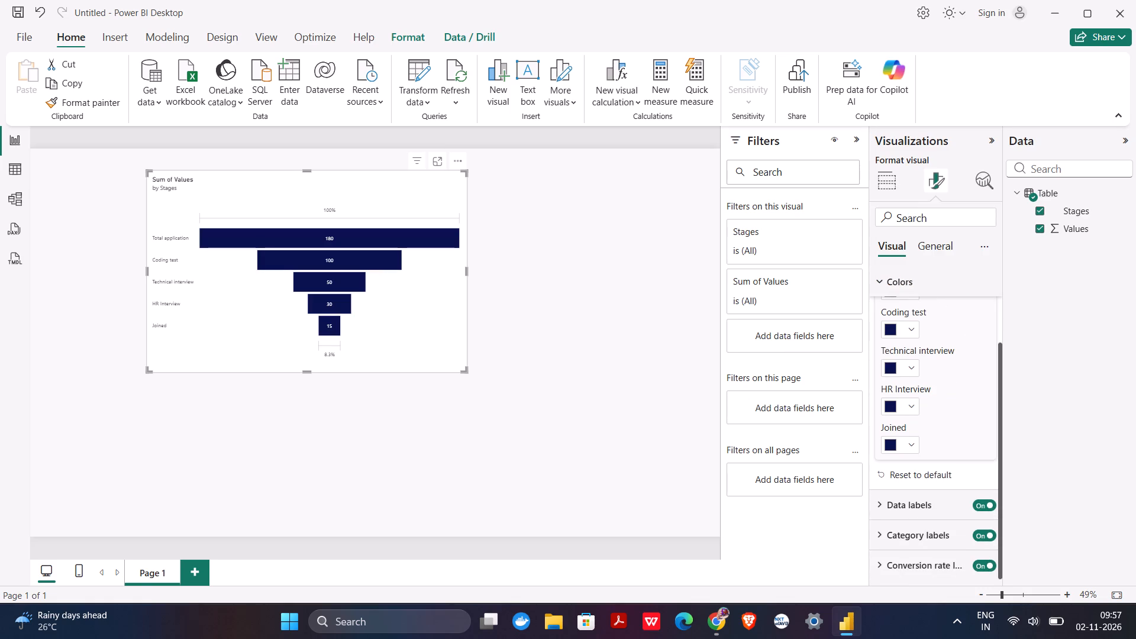
Colour the Total application bar with the darkest shade of the blue theme colour and the Coding test bar with its 40% lighter shade.
scroll(907, 368, "up", 1)
left_click(910, 376)
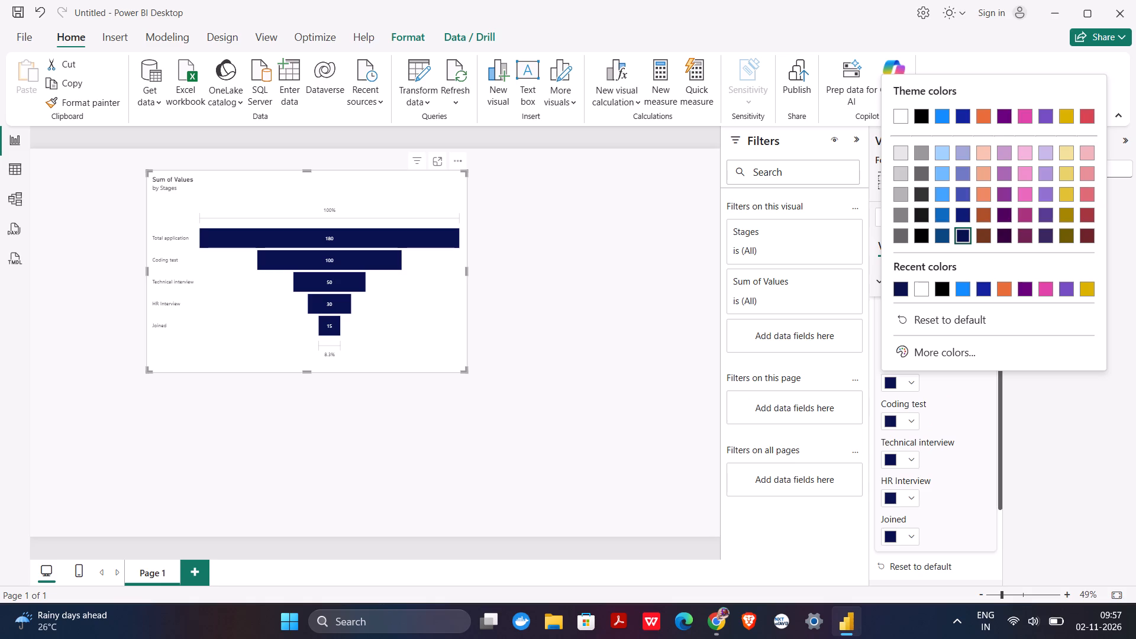
left_click_drag(950, 234, 941, 234)
left_click(941, 234)
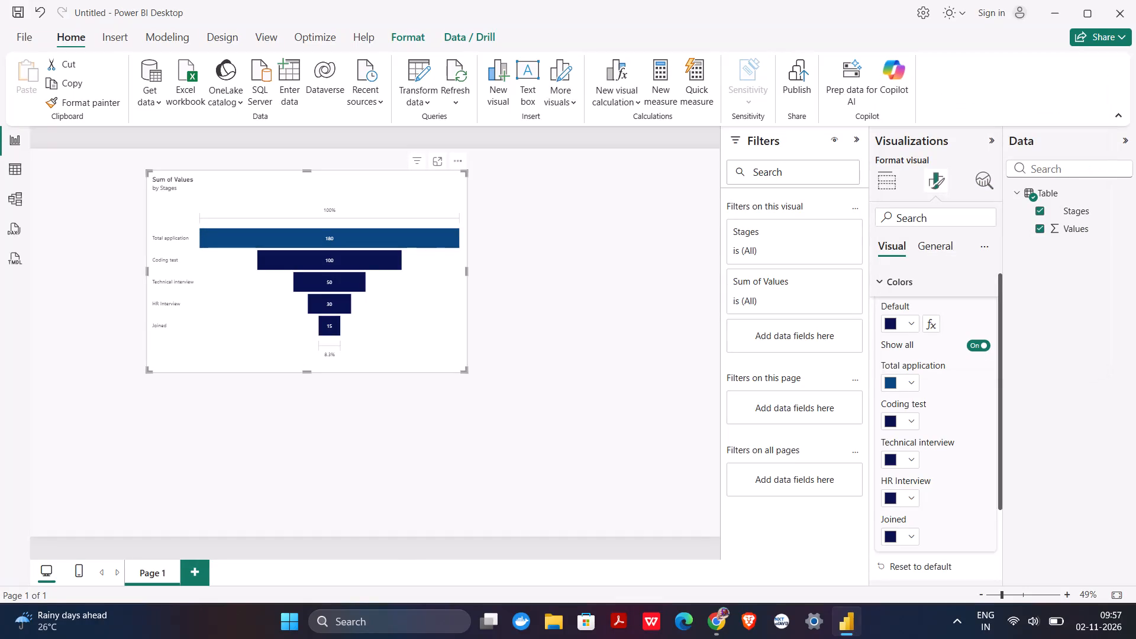
left_click(910, 420)
left_click(943, 213)
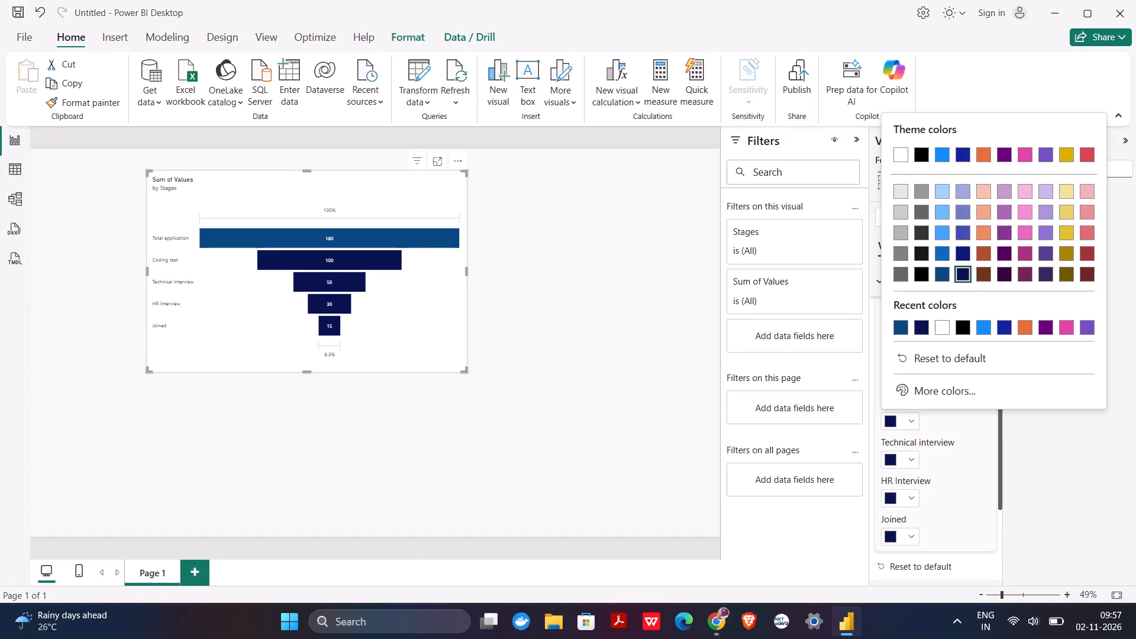
Colour the Technical interview bar with the dark blue theme colour and the HR Interview bar with #a666b0 (Theme color 4, 40% lighter).
left_click(913, 454)
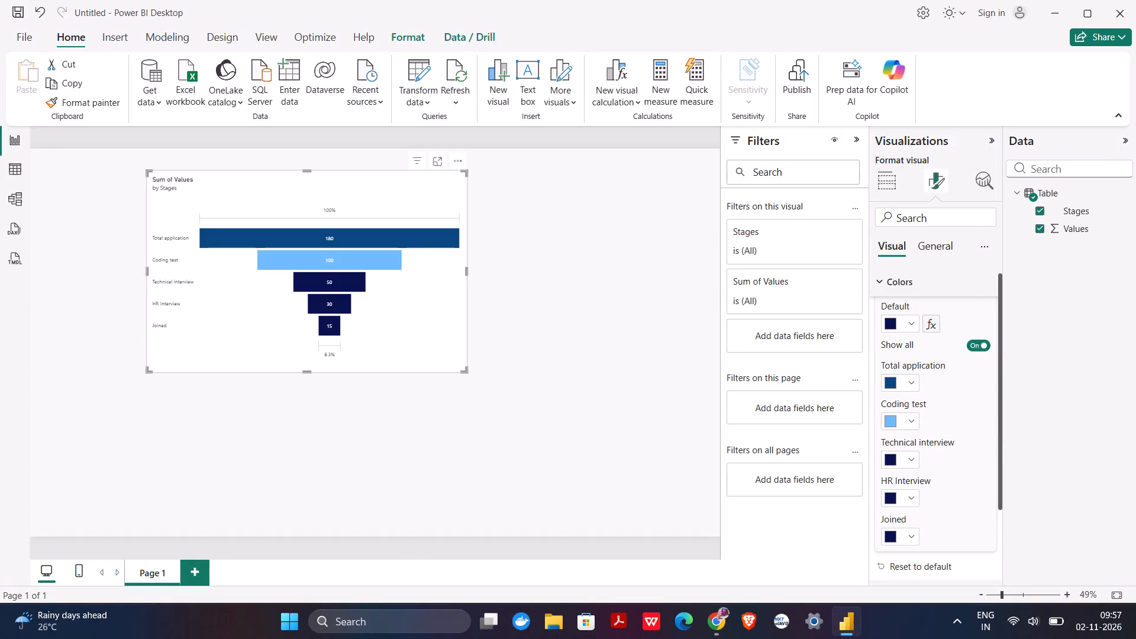
left_click(963, 192)
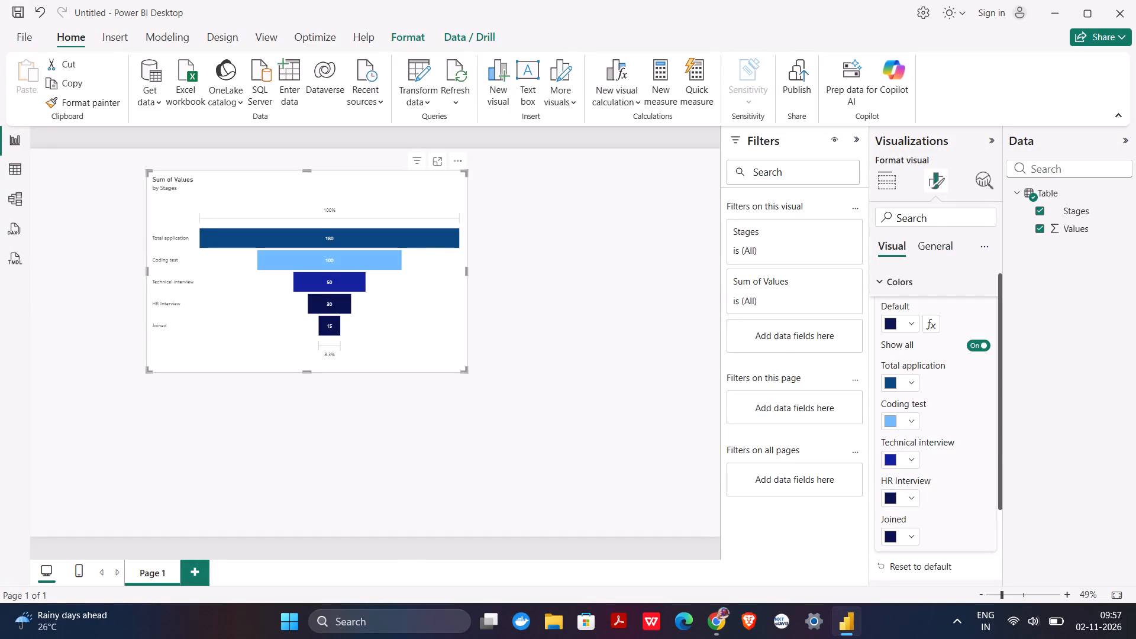
left_click(912, 492)
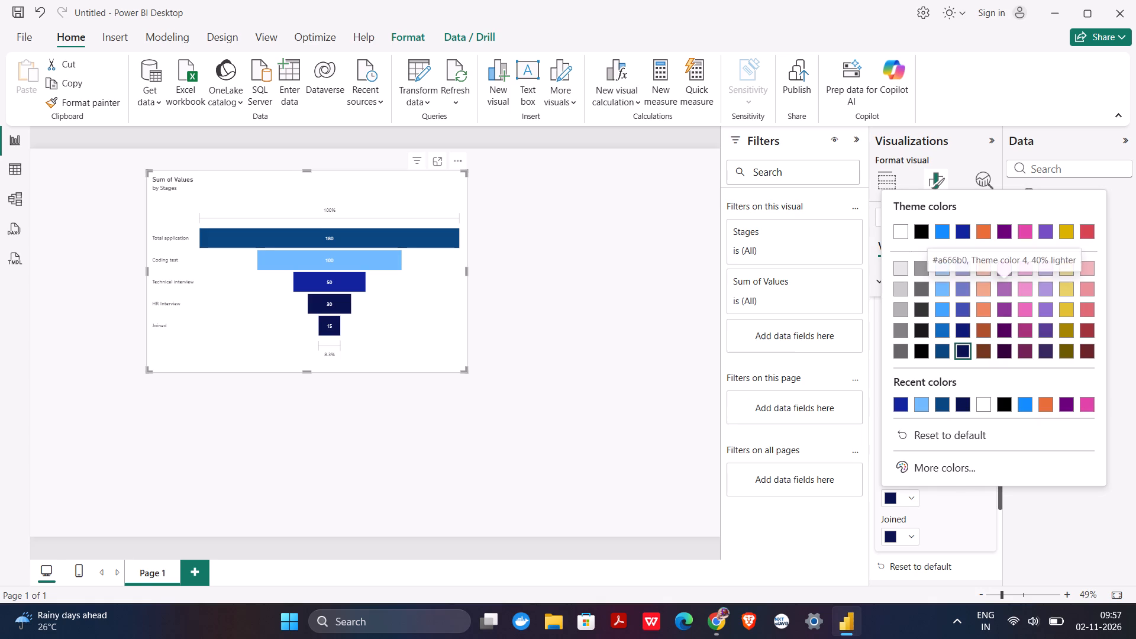
left_click(998, 293)
scroll(912, 518, "down", 1)
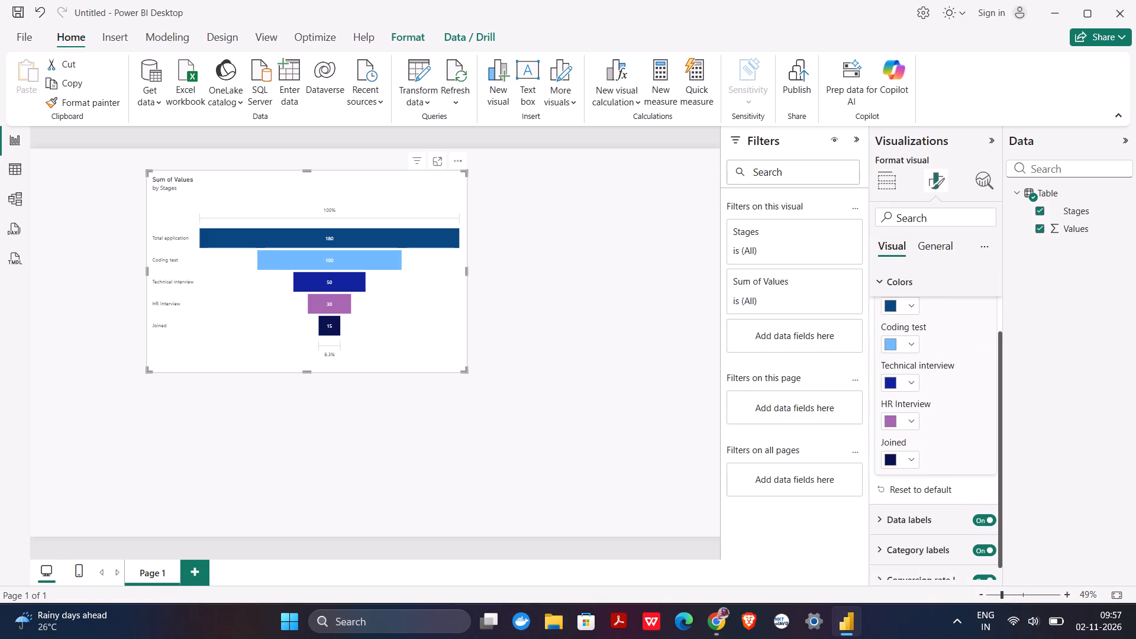
scroll(913, 458, "down", 1)
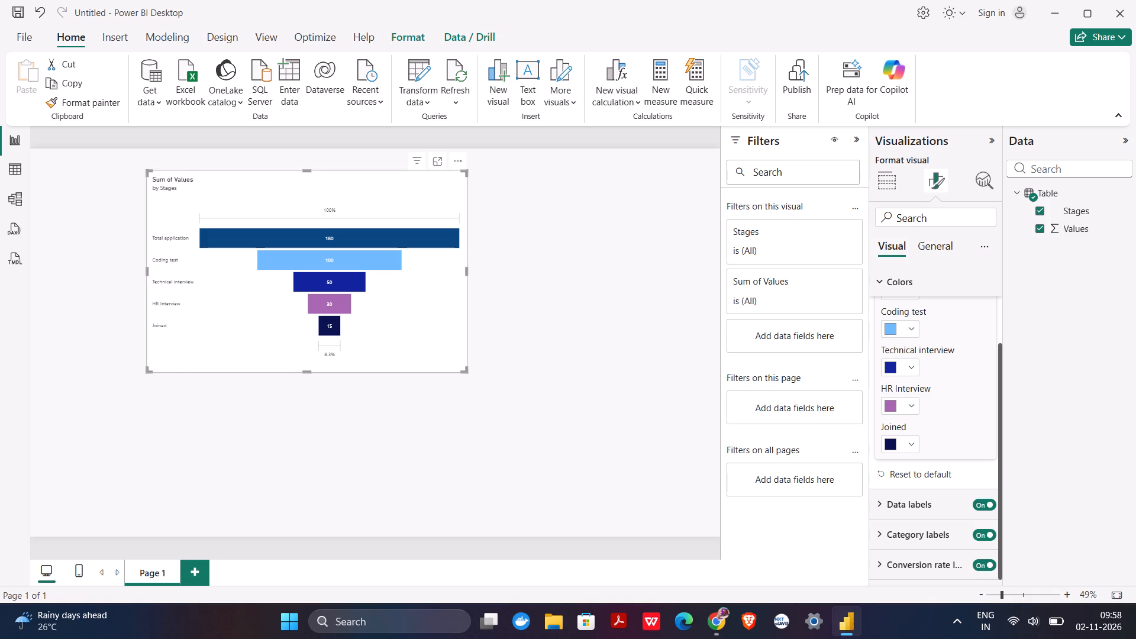
Move the funnel chart into the upper-left corner of the page and deselect it.
left_click_drag(269, 261, 162, 238)
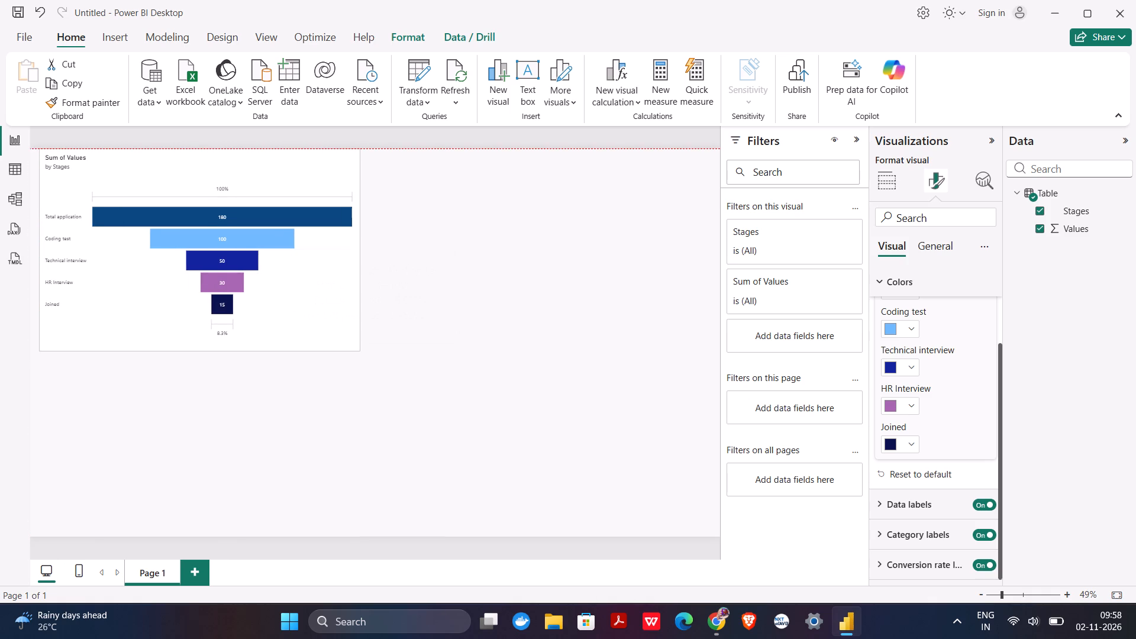
left_click_drag(162, 238, 141, 235)
left_click(386, 365)
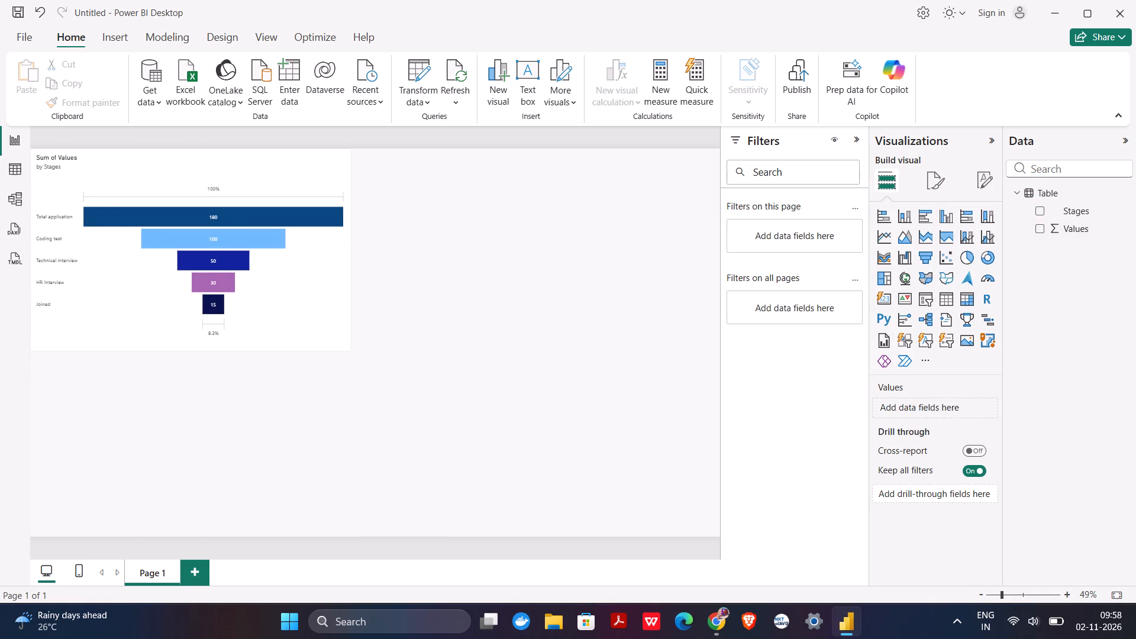
Switch to the course in Chrome and go through the remaining Adding a Funnel Chart slides up to Key Takeaways.
left_click(714, 611)
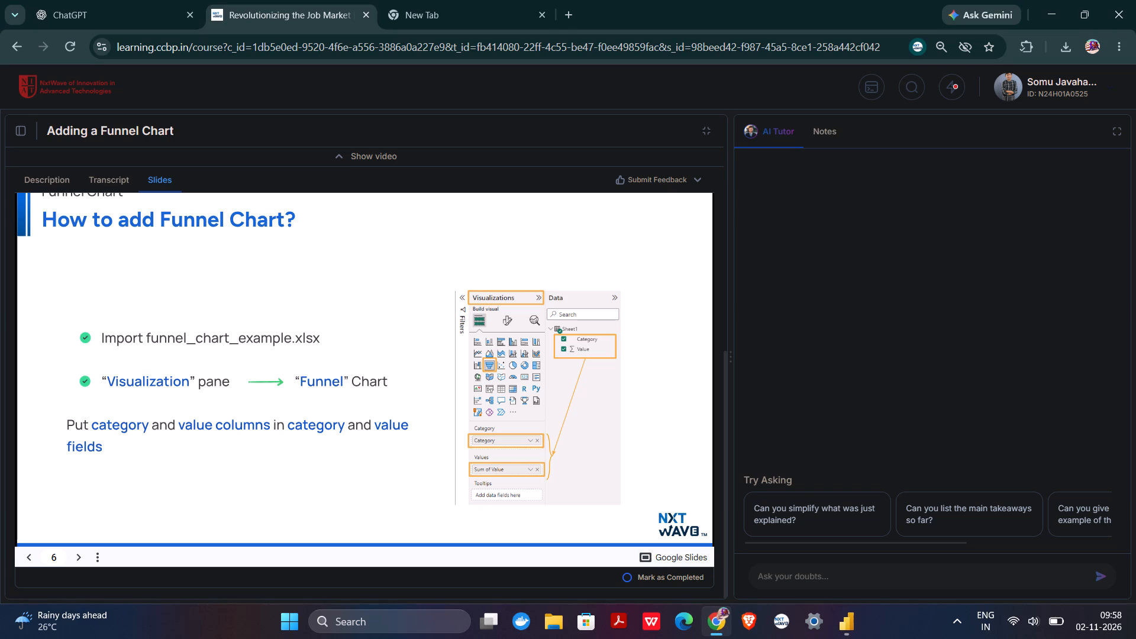
scroll(292, 357, "down", 1)
left_click(292, 357)
left_click(292, 357)
key("Right")
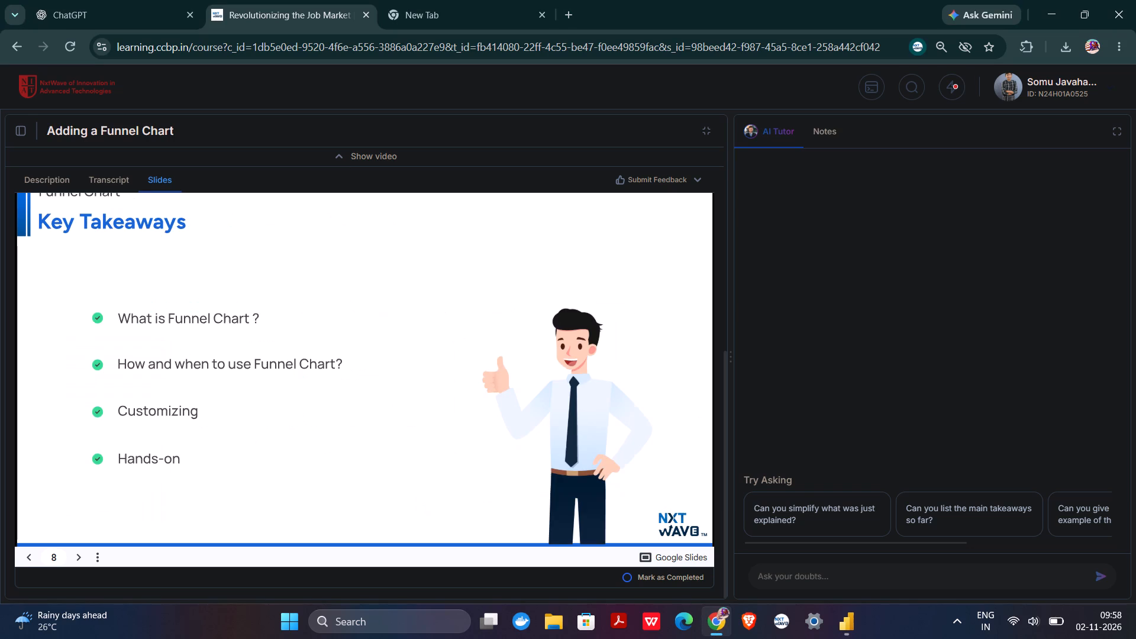
scroll(78, 208, "up", 6)
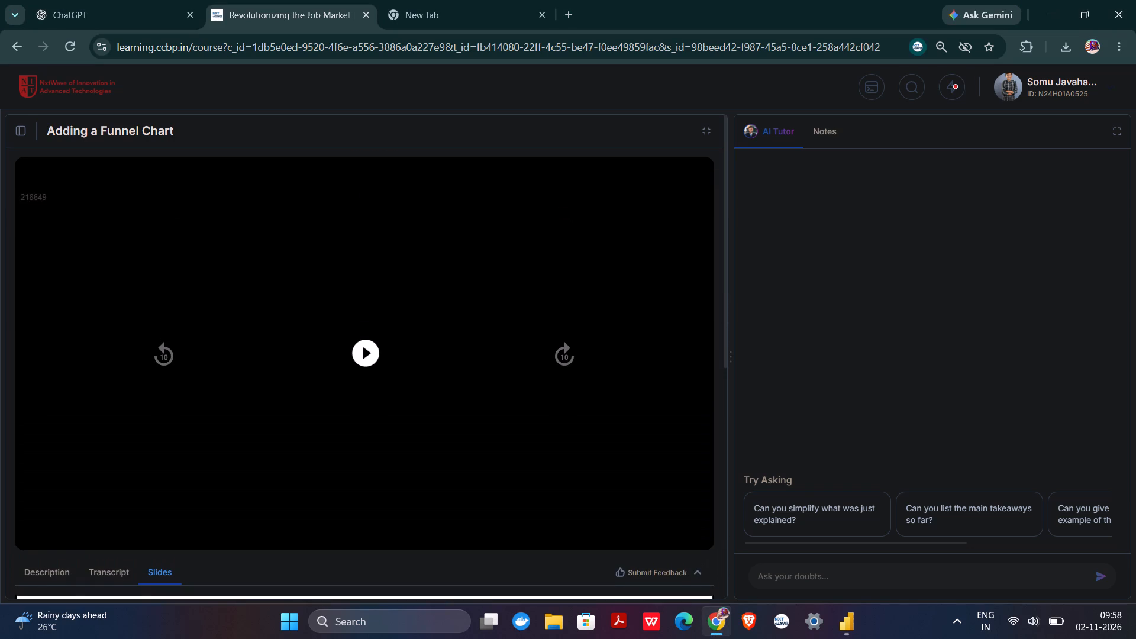
Open the Adding a Tree Map lesson from the course outline.
left_click(18, 133)
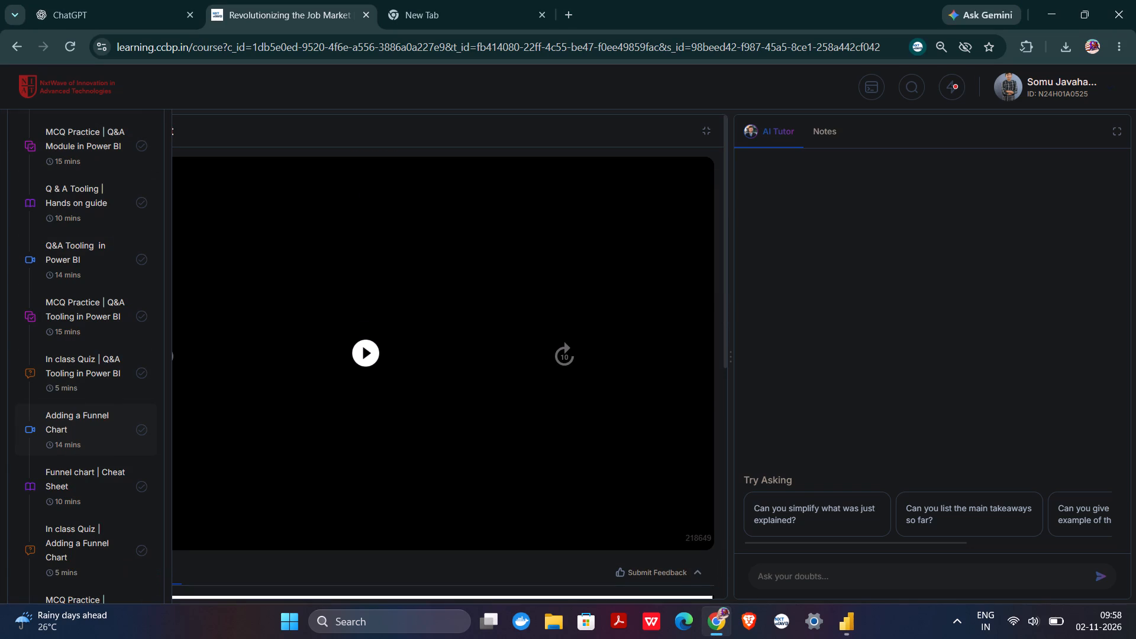
scroll(86, 500, "down", 5)
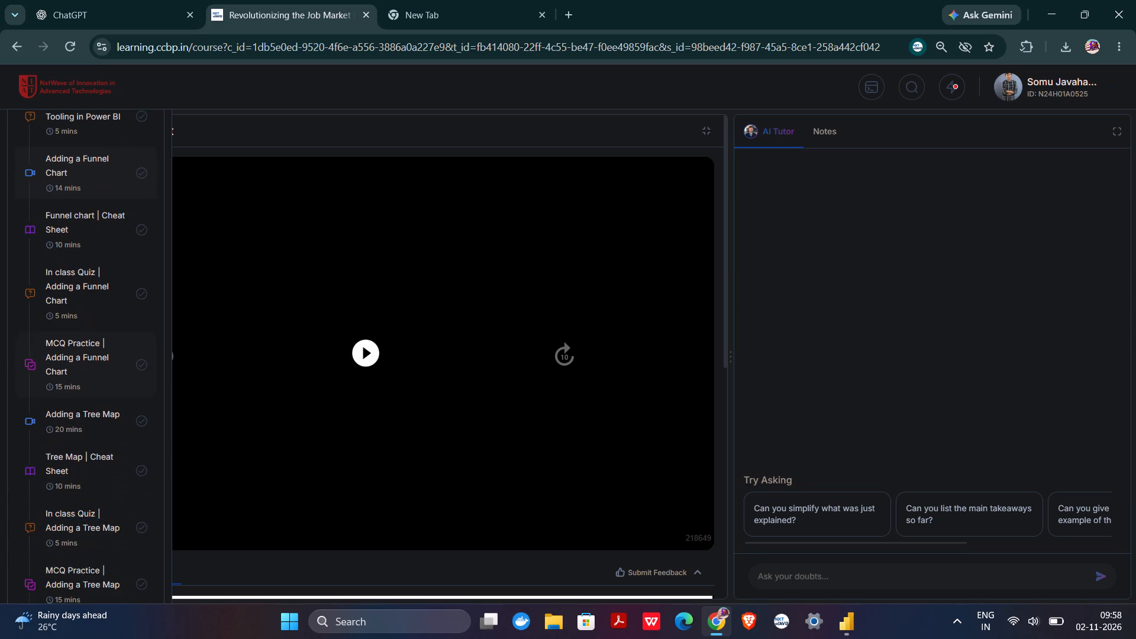
left_click(62, 451)
scroll(385, 392, "down", 4)
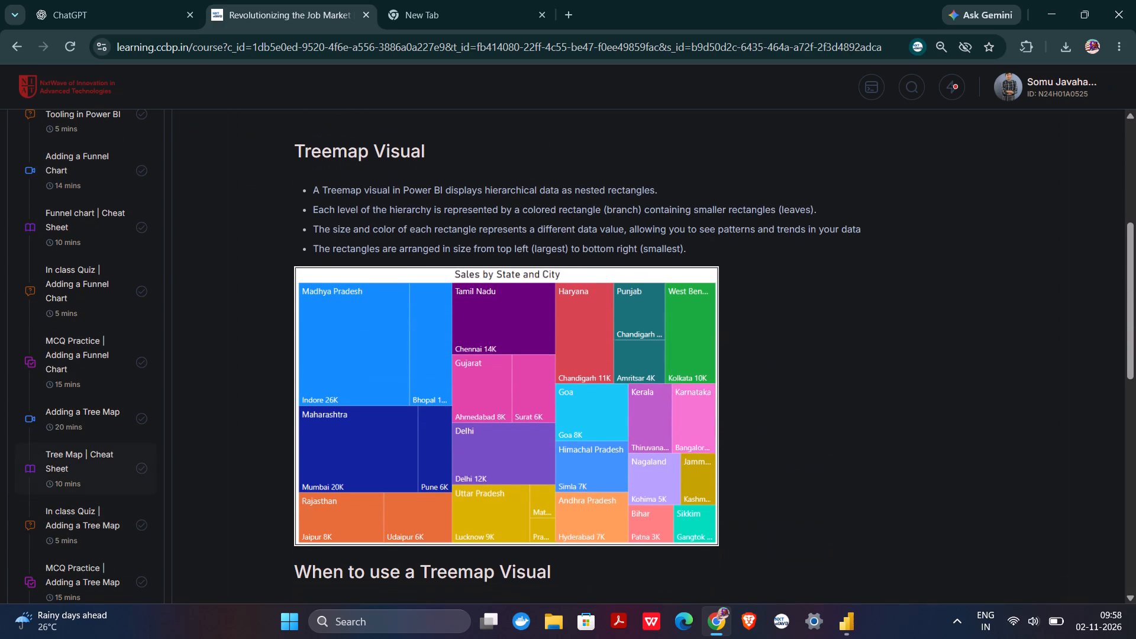
left_click(102, 436)
scroll(352, 476, "down", 6)
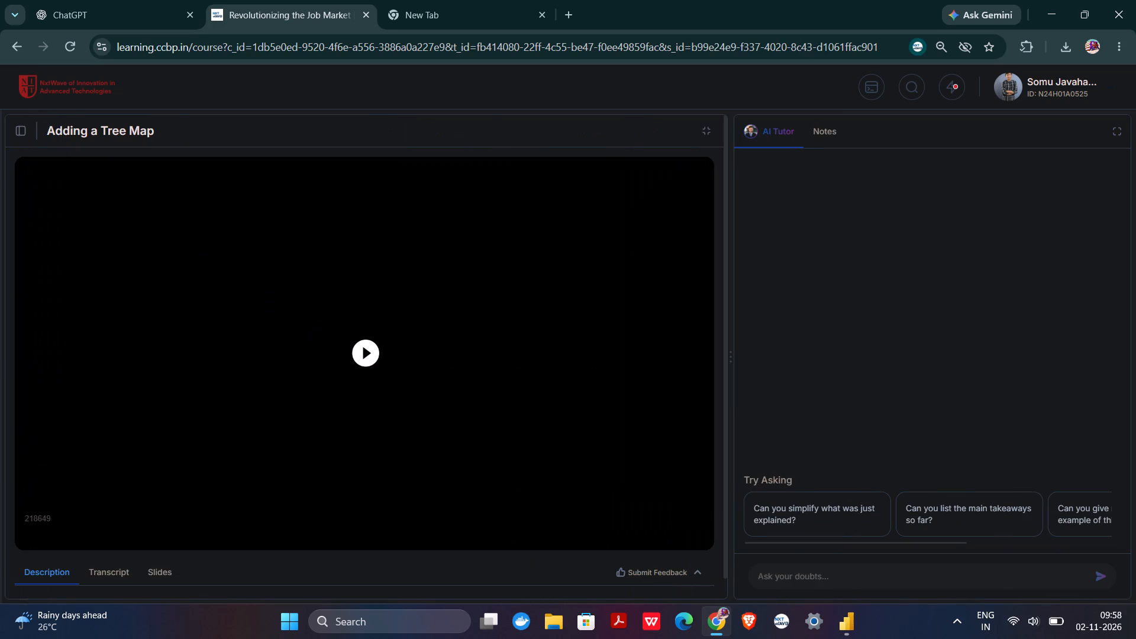
Download the Advanced Visualization Dataset from the Adding a Tree Map lesson description.
scroll(153, 566, "down", 3)
scroll(199, 526, "down", 3)
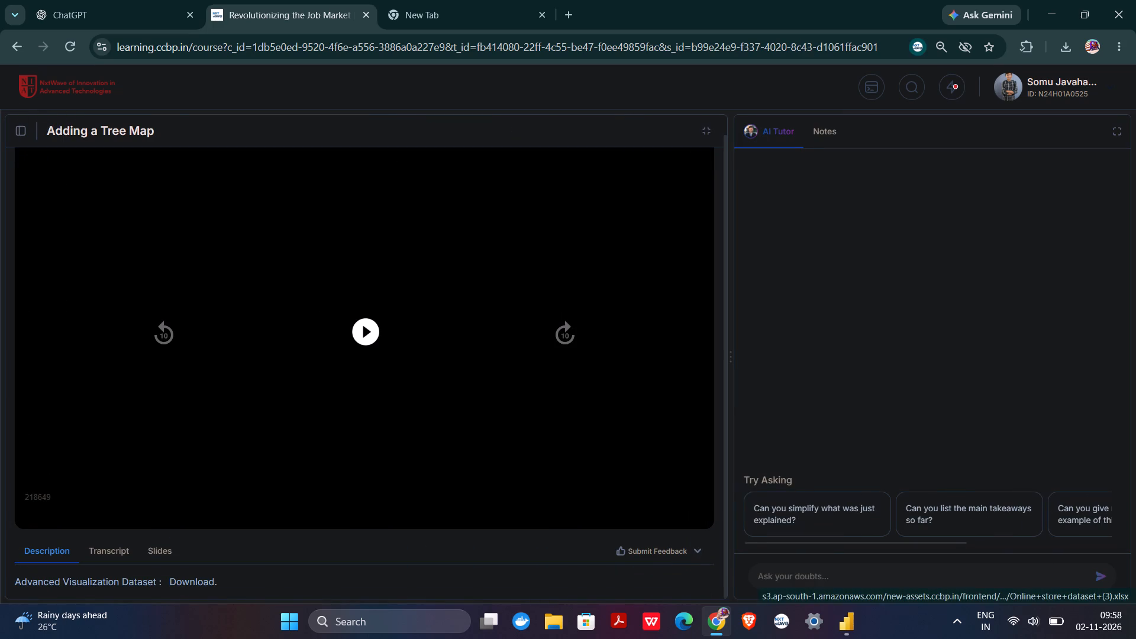
left_click(185, 573)
left_click(189, 580)
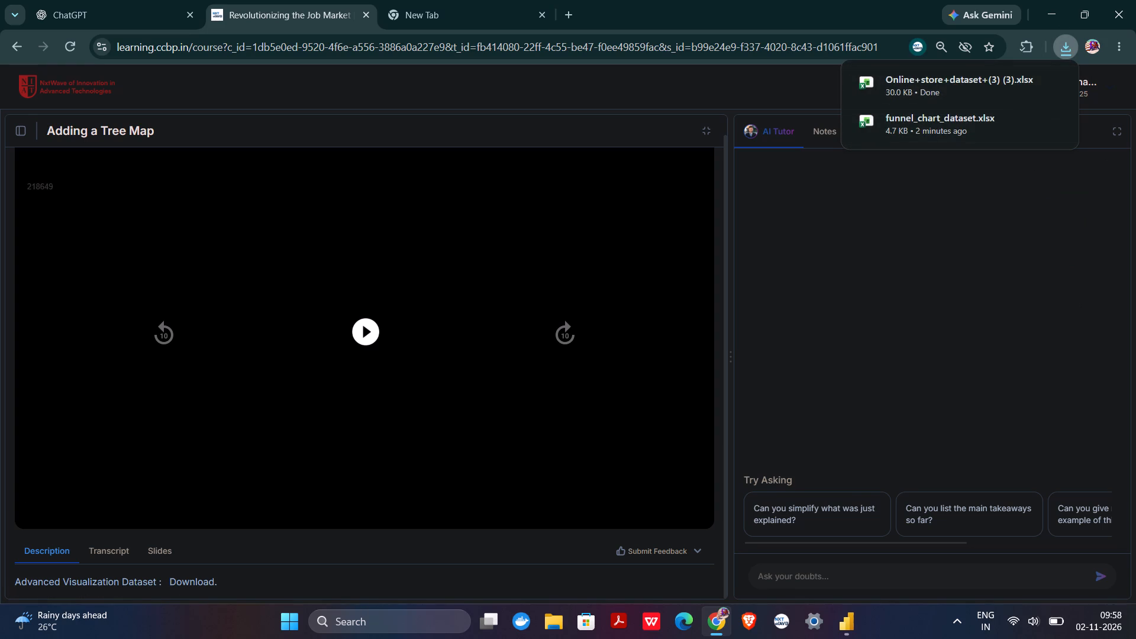
left_click(421, 0)
left_click(346, 0)
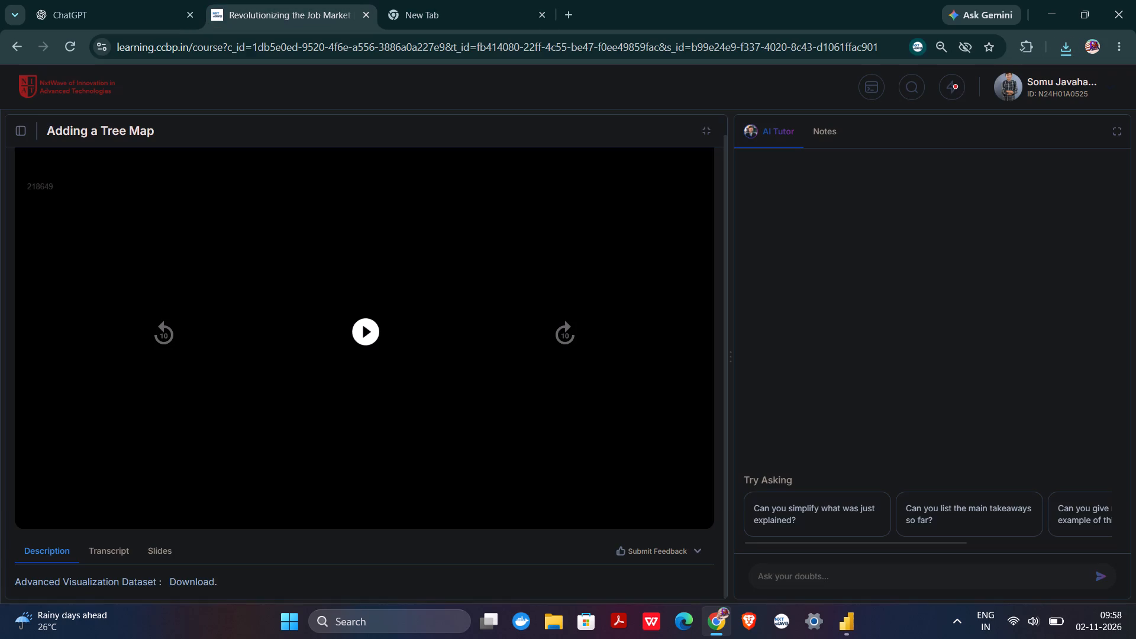
Switch back to Power BI Desktop and shift the funnel chart slightly inward from the page's upper-left corner.
left_click(834, 638)
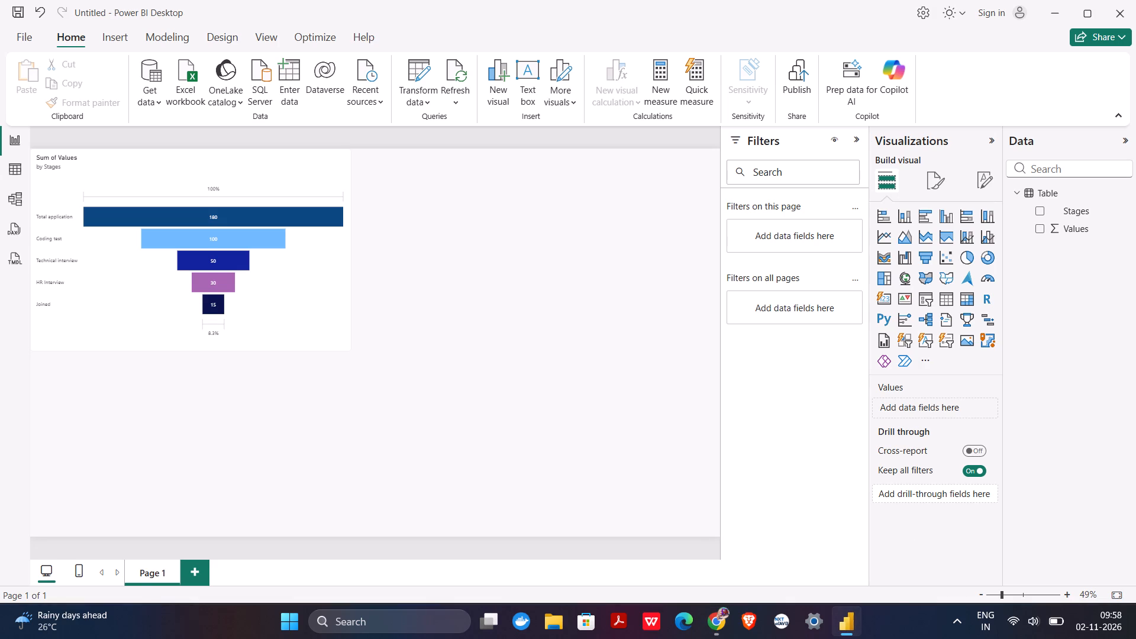
left_click(282, 295)
left_click_drag(282, 295, 292, 302)
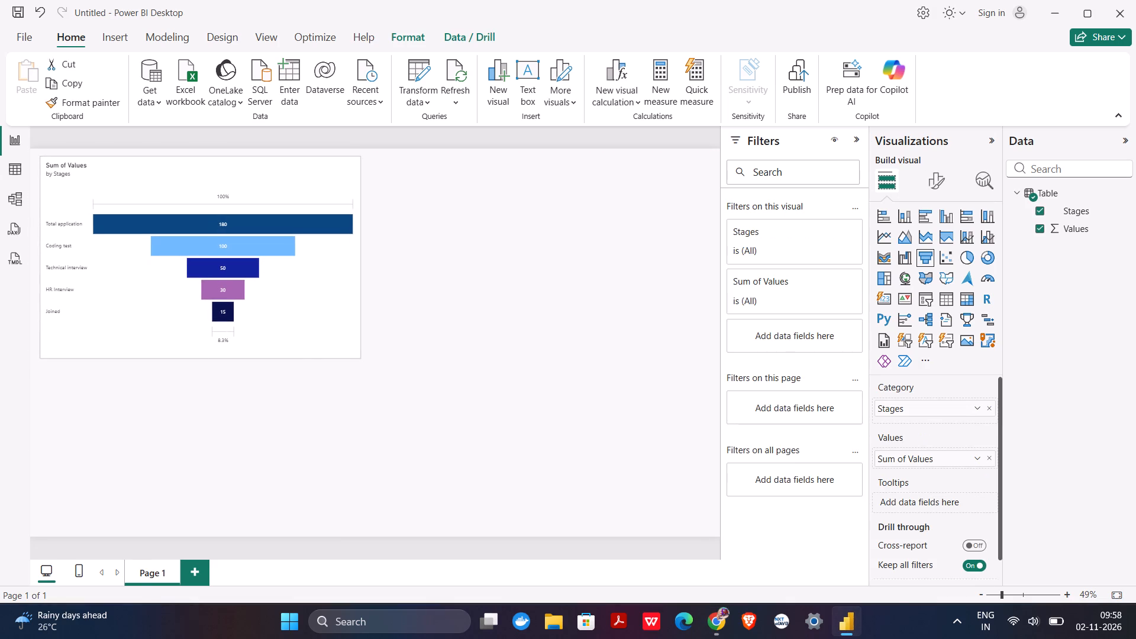
Save the report as "funnel chart" in the Documents folder.
left_click(19, 7)
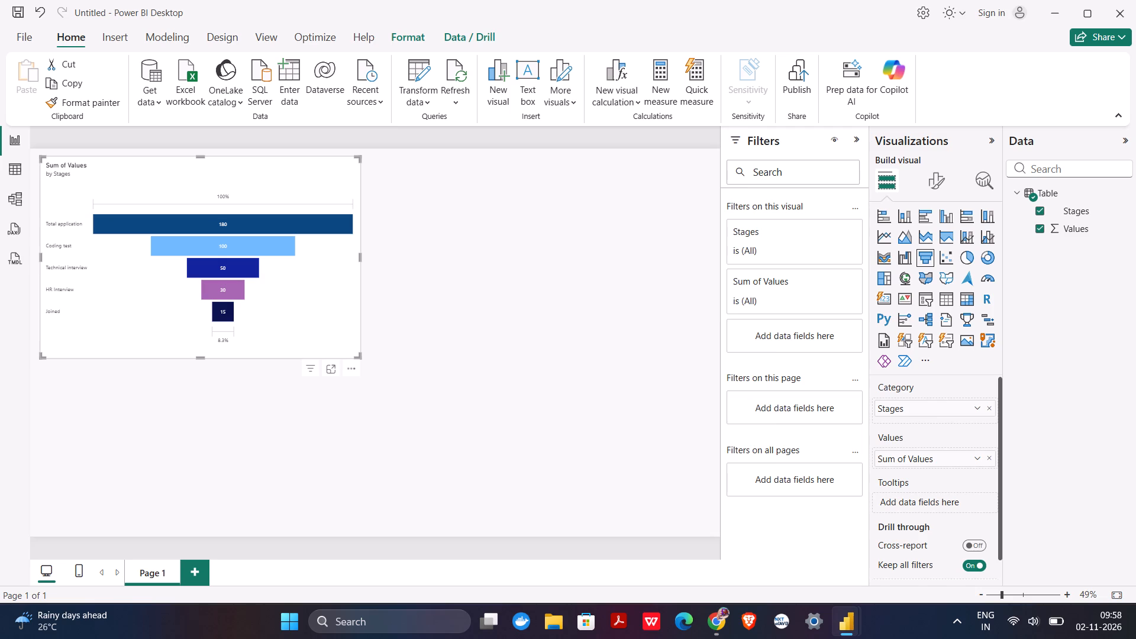
type("funnekl")
key("space")
key("BackSpace")
key("BackSpace")
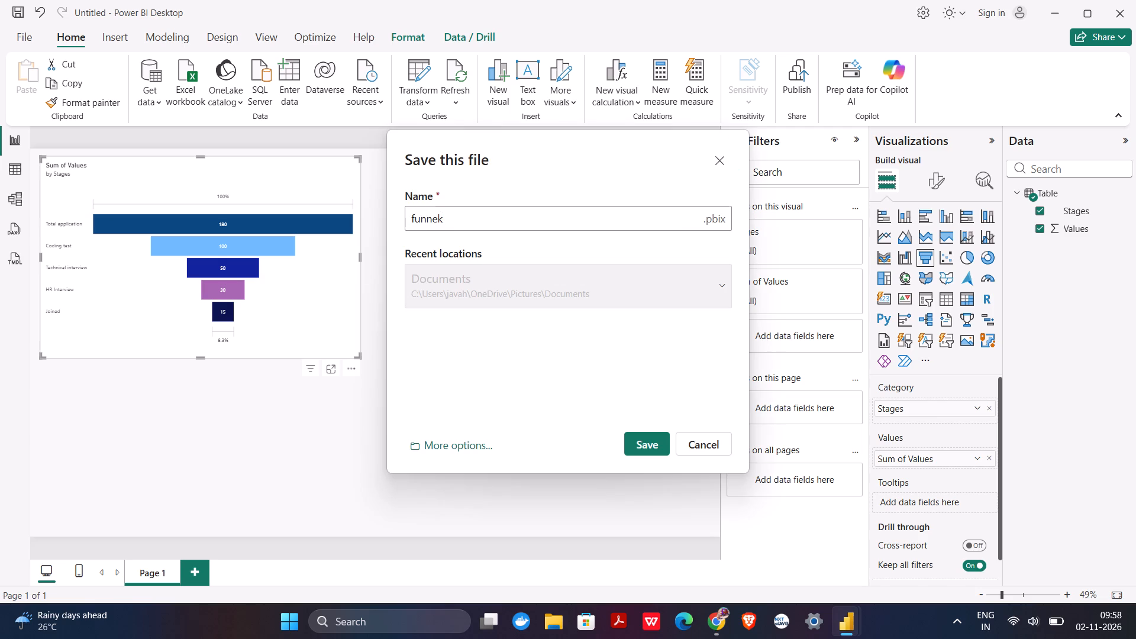
key("BackSpace")
type("l chrt")
key("BackSpace")
key("BackSpace")
type("art")
key("Return")
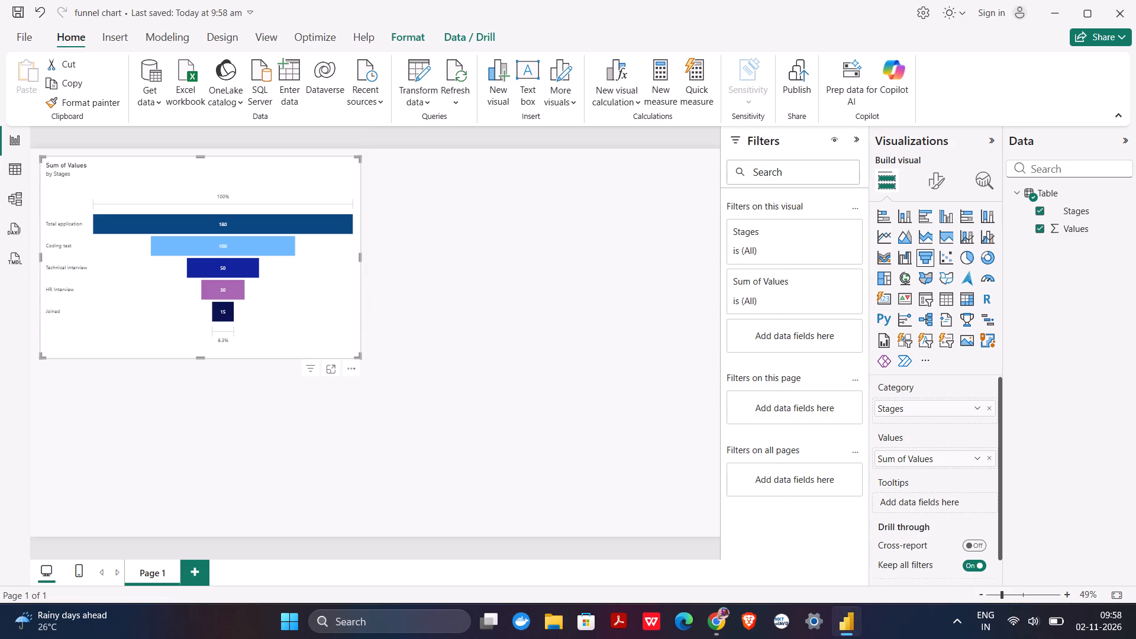
left_click(11, 7)
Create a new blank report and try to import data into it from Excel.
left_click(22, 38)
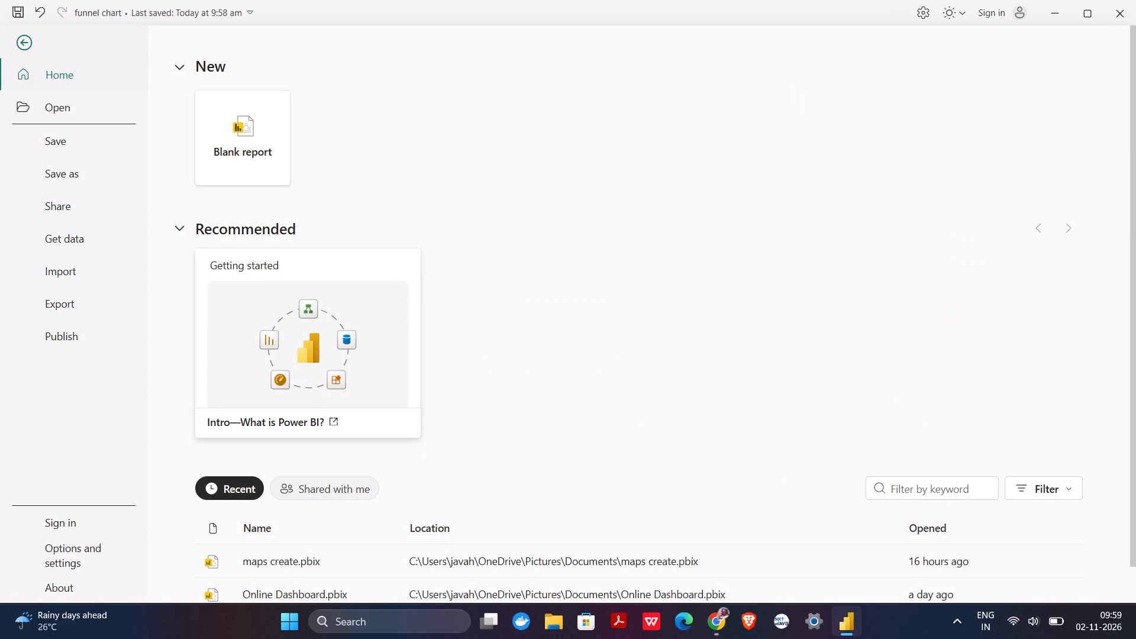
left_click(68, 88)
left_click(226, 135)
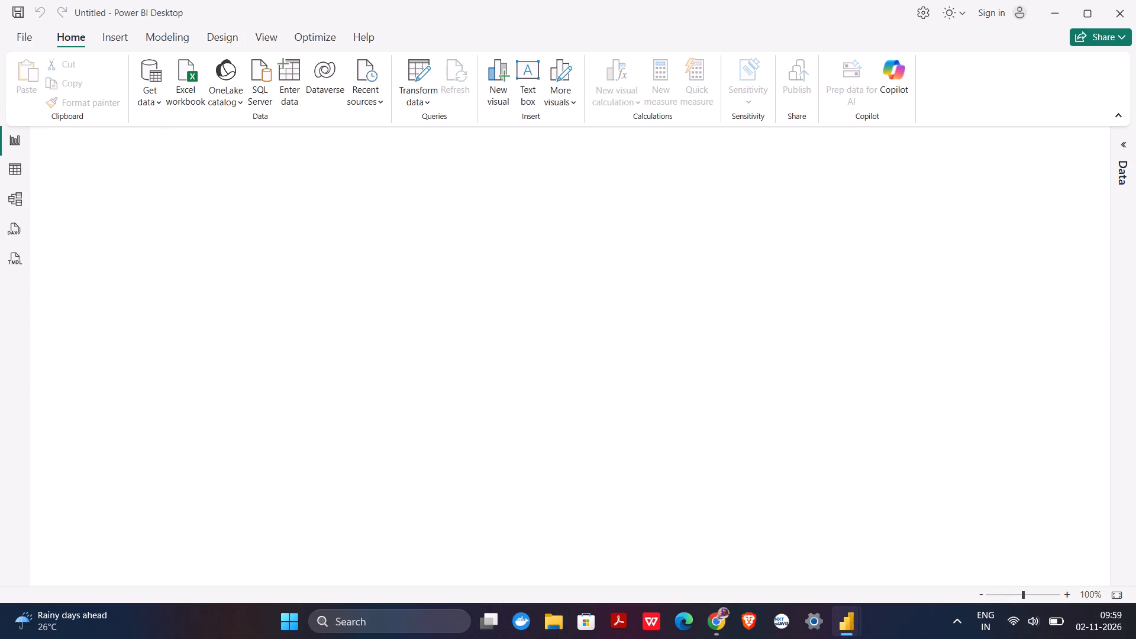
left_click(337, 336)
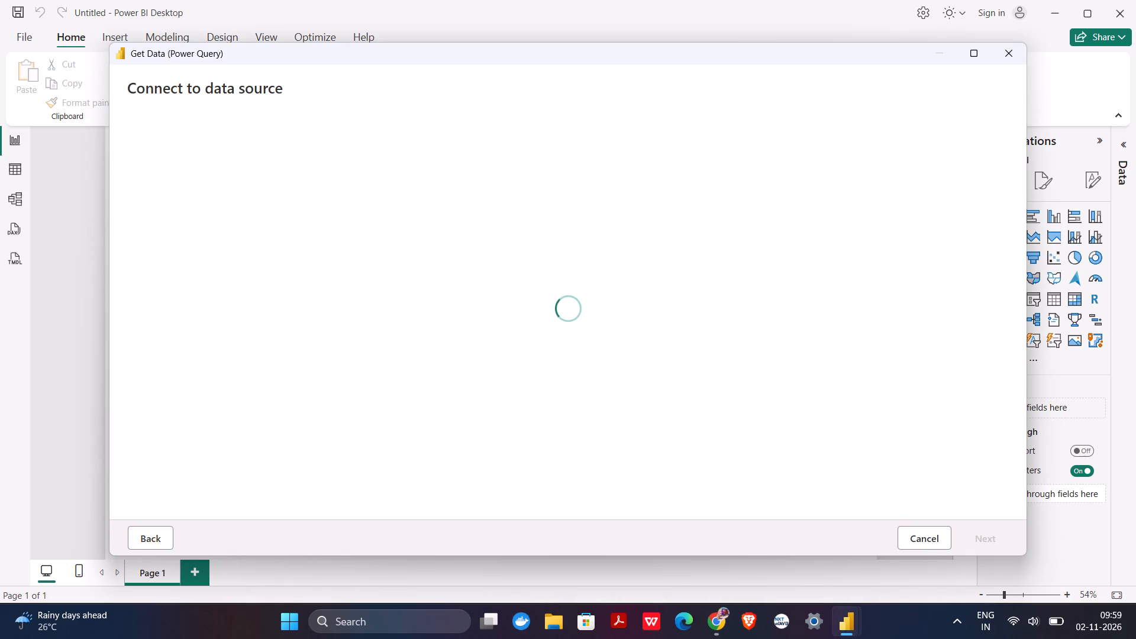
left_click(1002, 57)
Open the recent Online Dashboard.pbix report, view the fields of its Sheet1 table, and close the report.
left_click(18, 43)
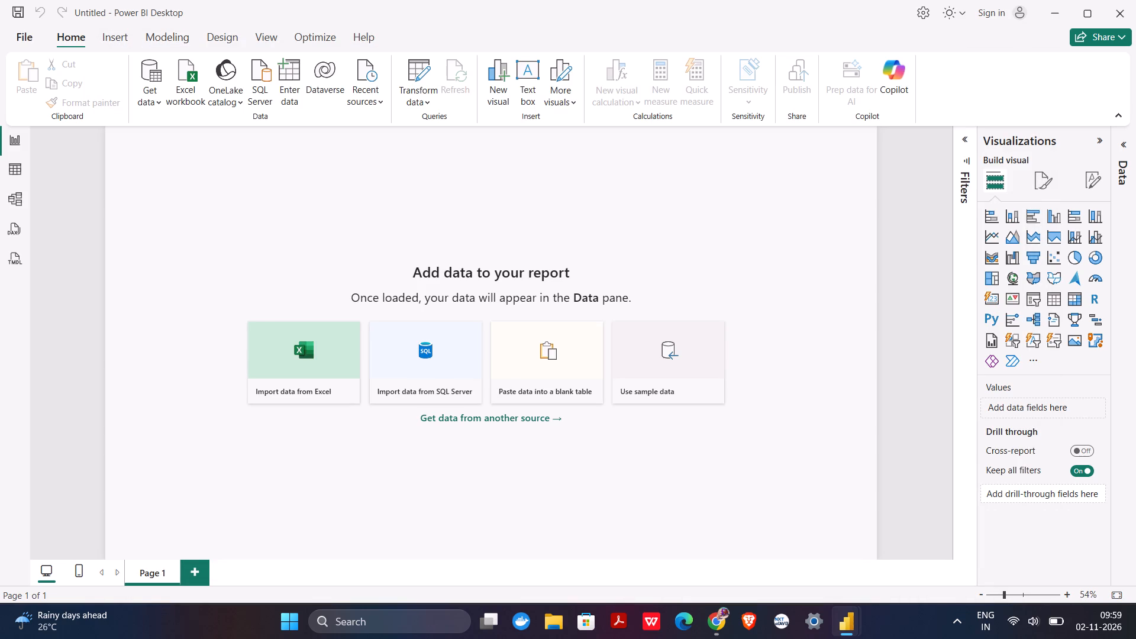
scroll(315, 264, "down", 5)
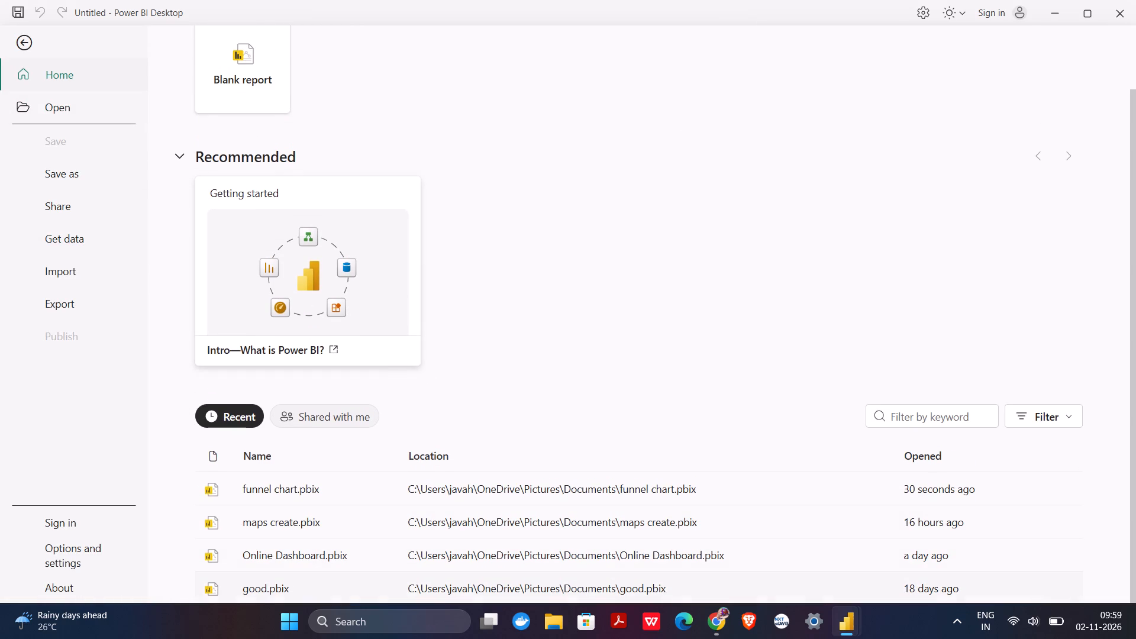
left_click(282, 560)
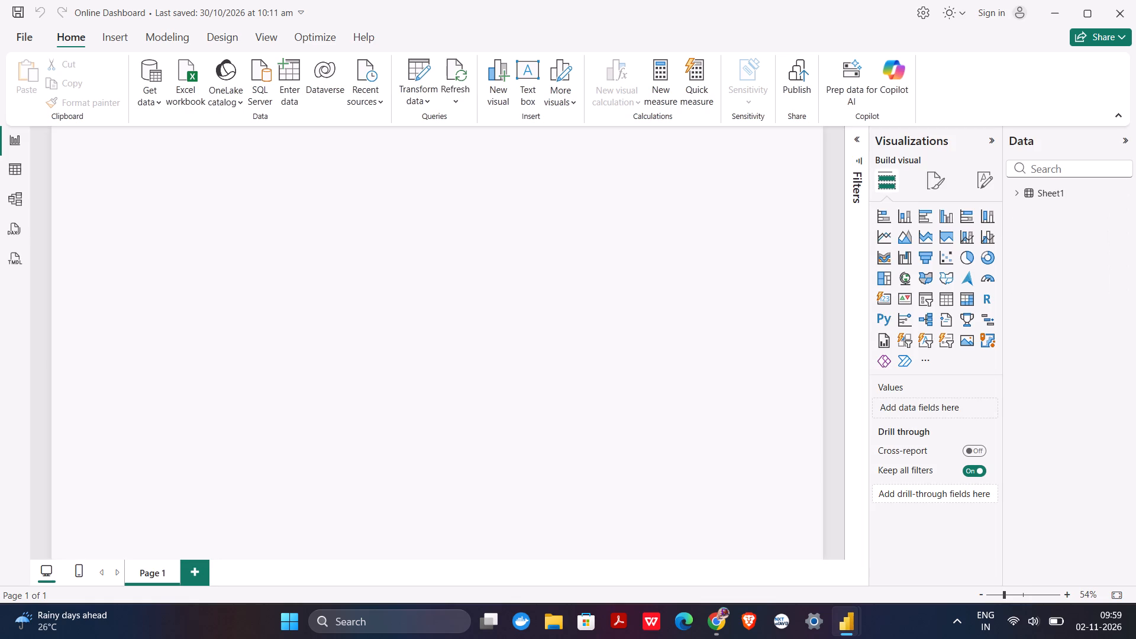
left_click(1020, 193)
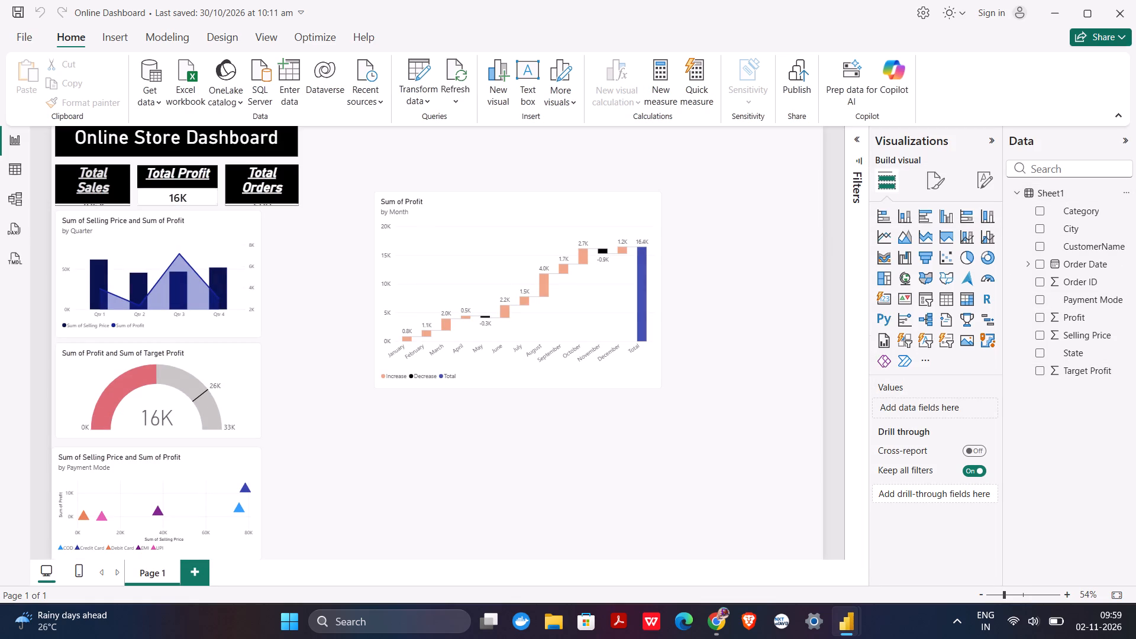
left_click(1121, 0)
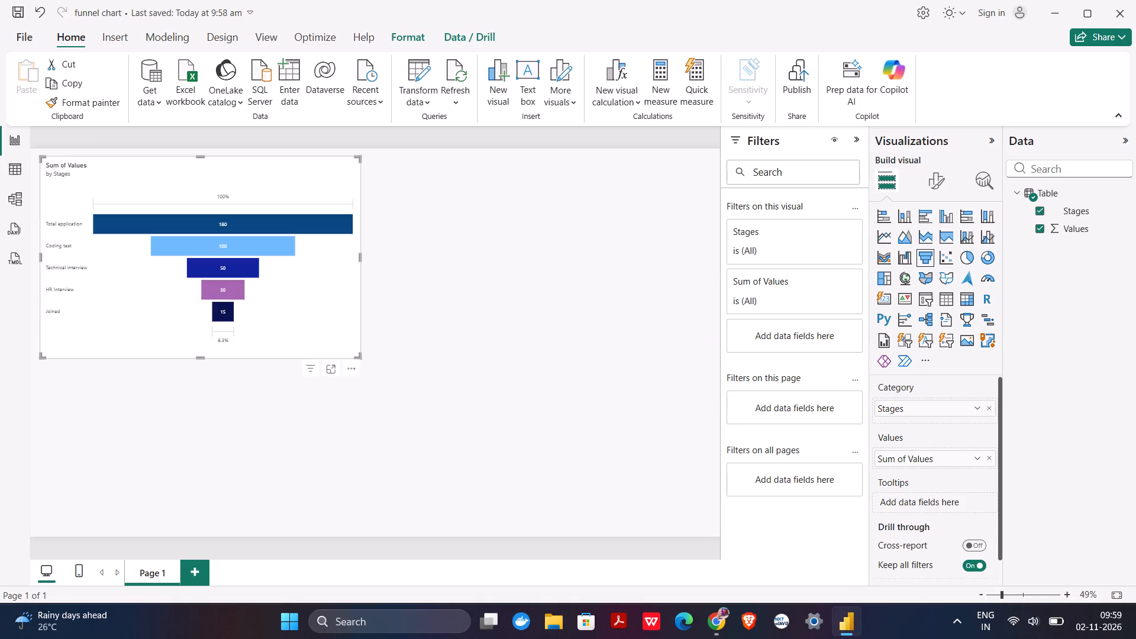
Create a new blank report.
left_click(11, 35)
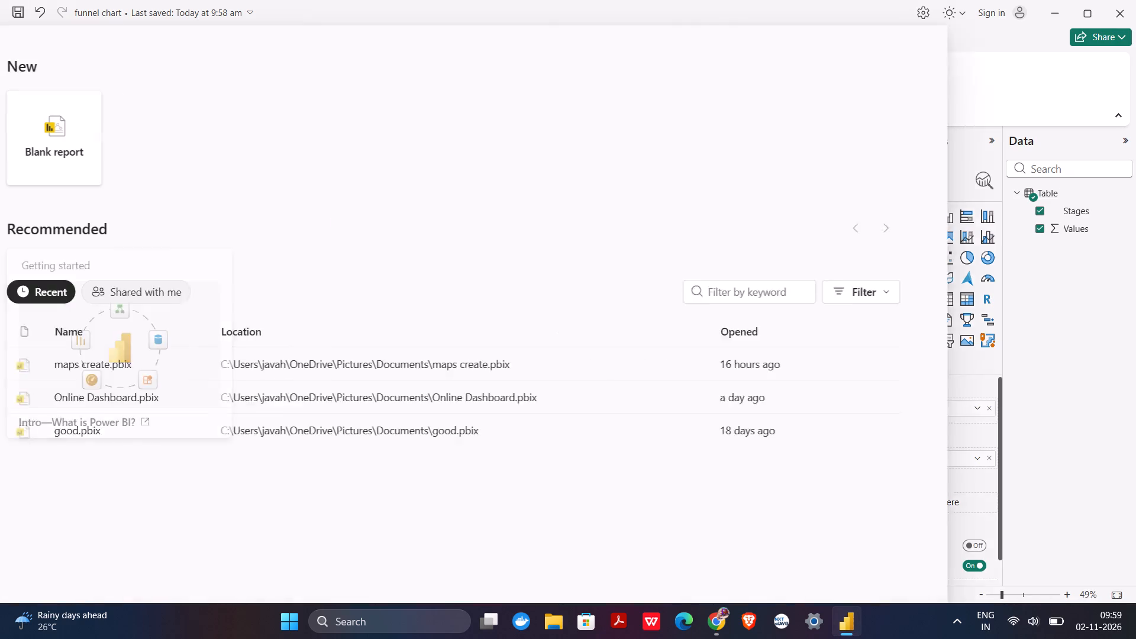
left_click(212, 126)
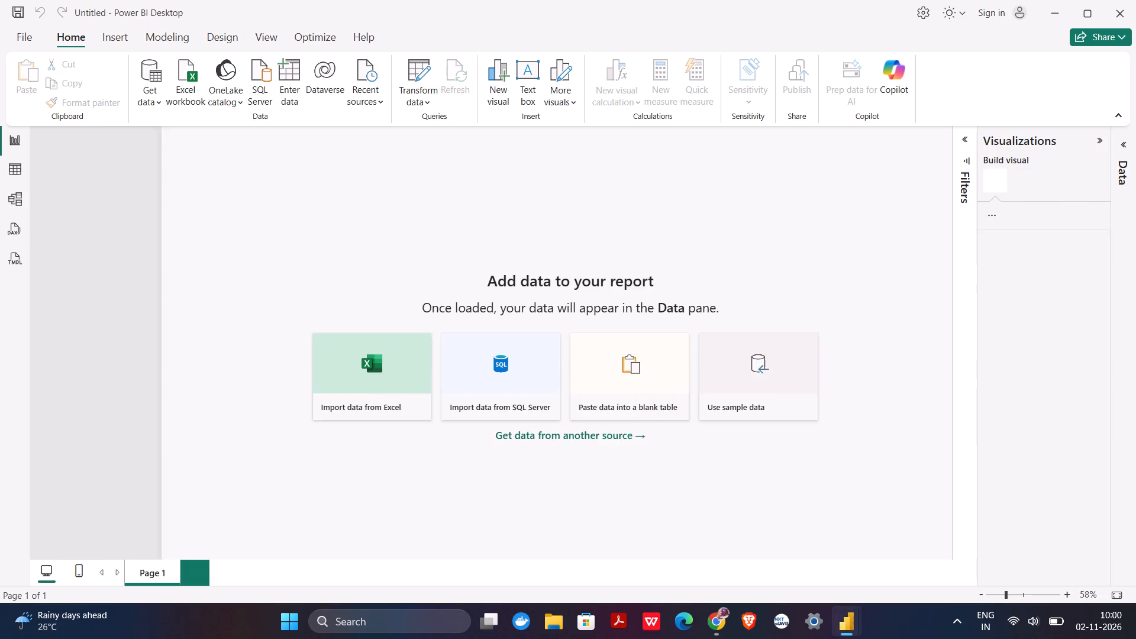
Import Sheet1 from the Excel workbook "Online+store+dataset+(3) (3)" in Downloads and load it into the blank report.
left_click(319, 359)
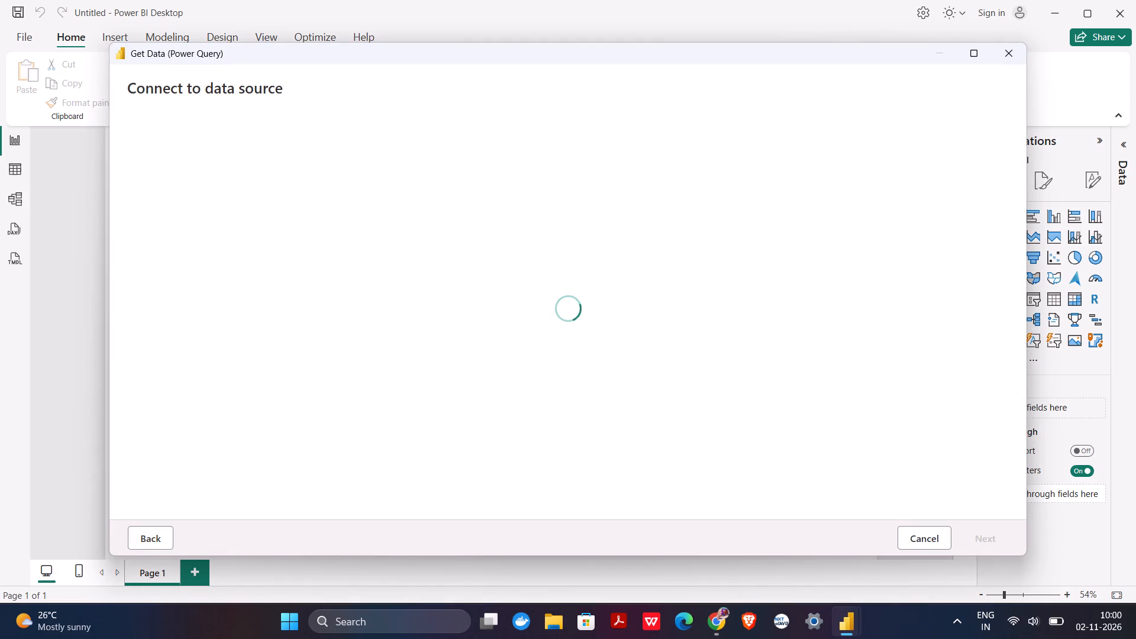
left_click(611, 156)
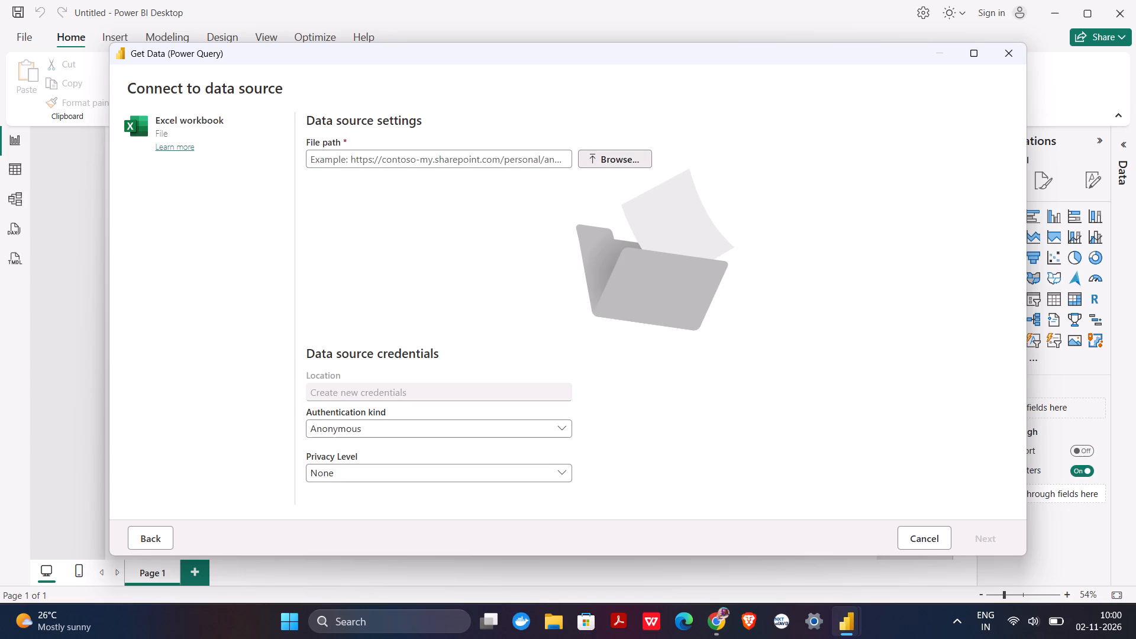
left_click(301, 202)
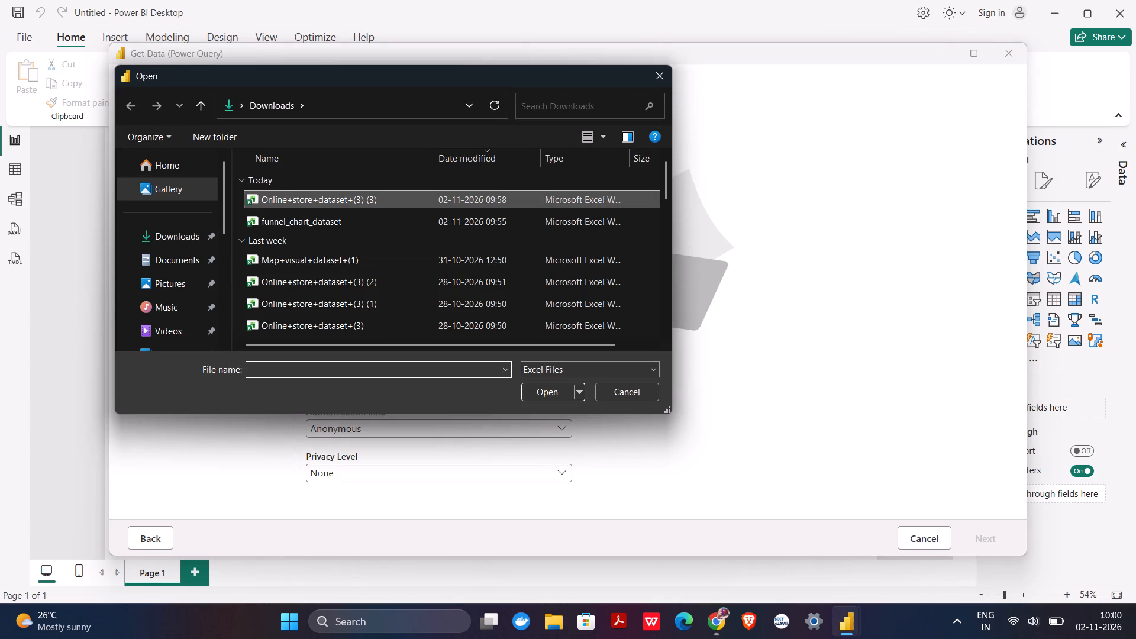
left_click(527, 386)
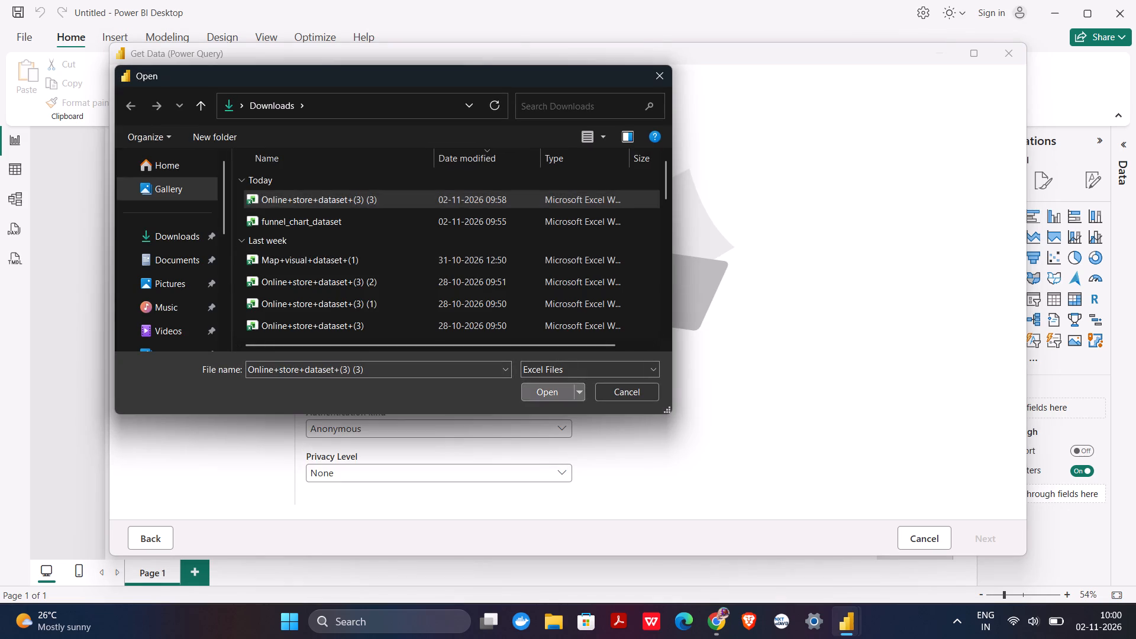
left_click(984, 531)
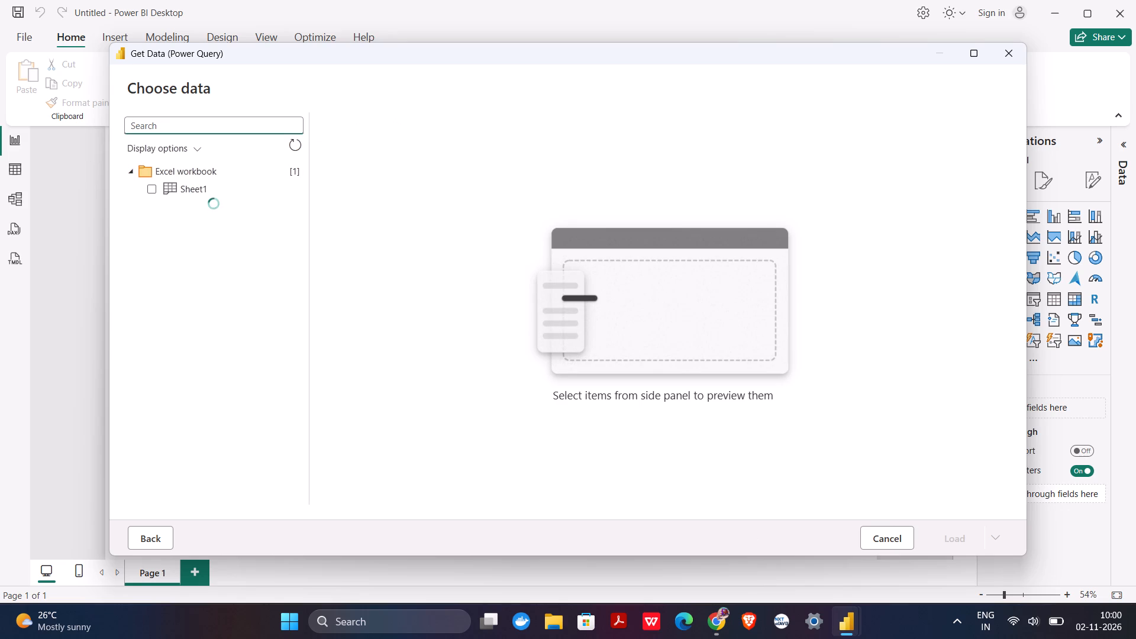
left_click(156, 186)
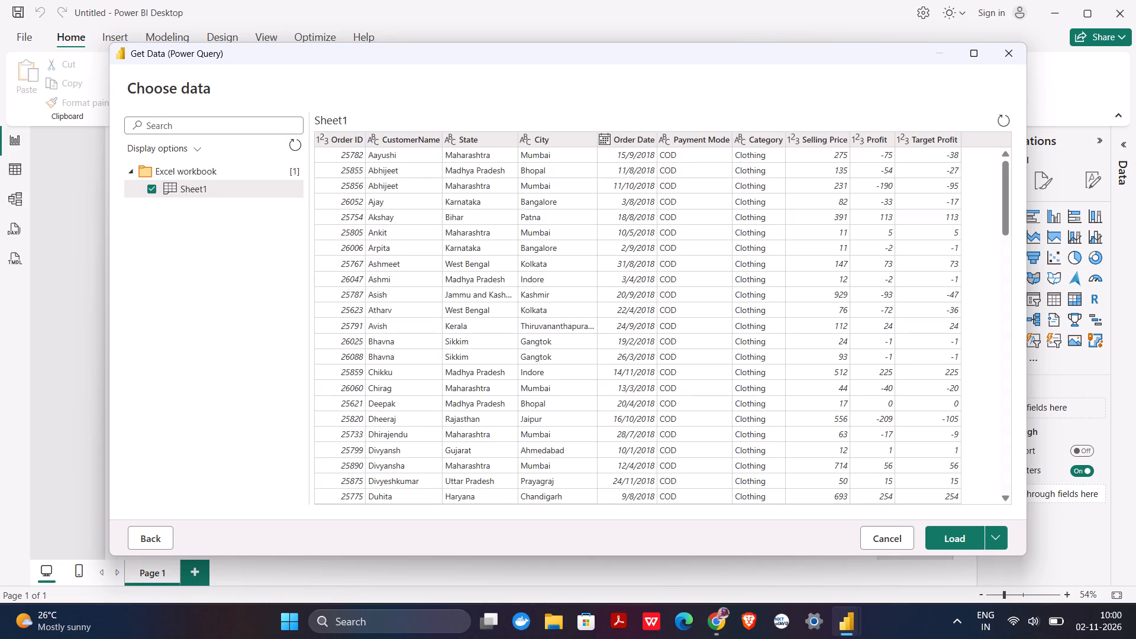
left_click(129, 169)
left_click(129, 169)
left_click(953, 535)
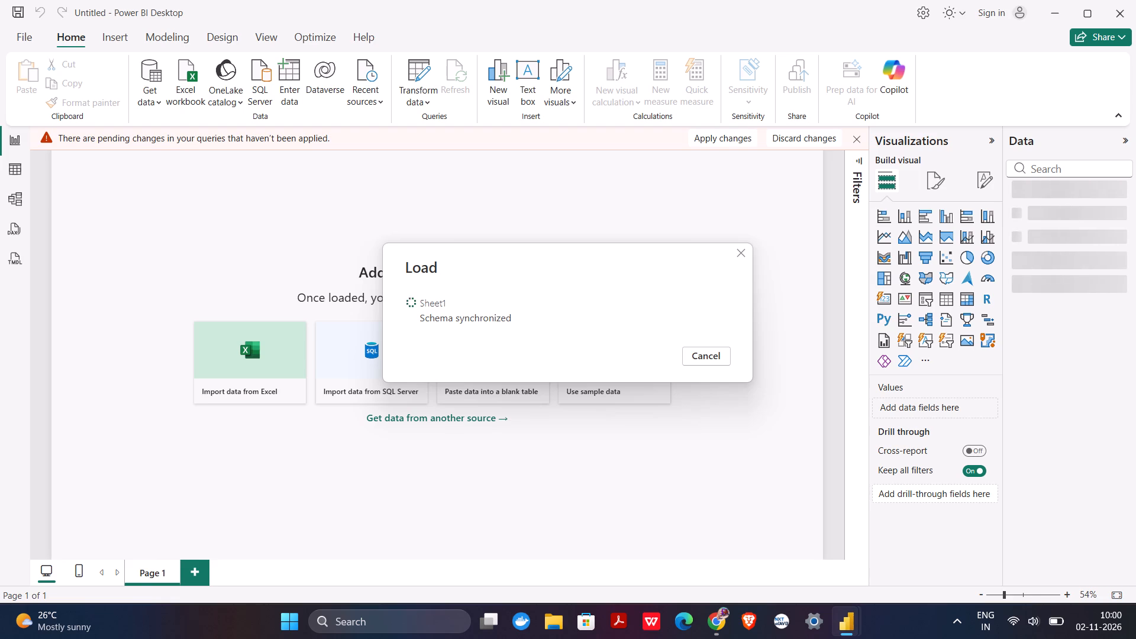
left_click(856, 136)
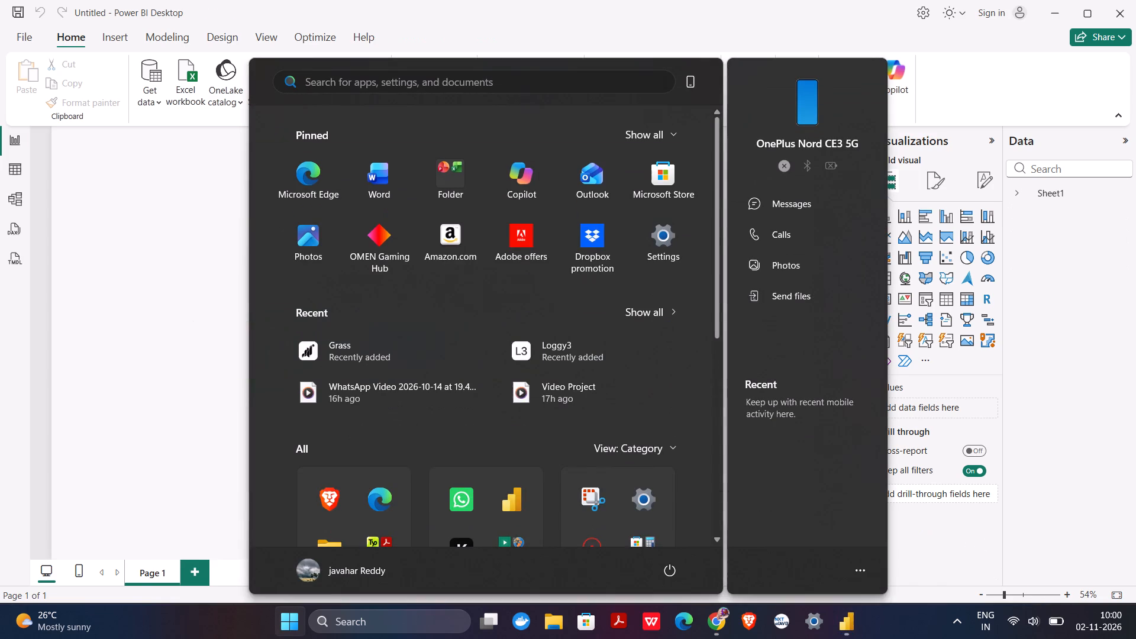
Close the funnel chart report window and expand the fields of the Sheet1 table in the untitled report.
left_click(120, 300)
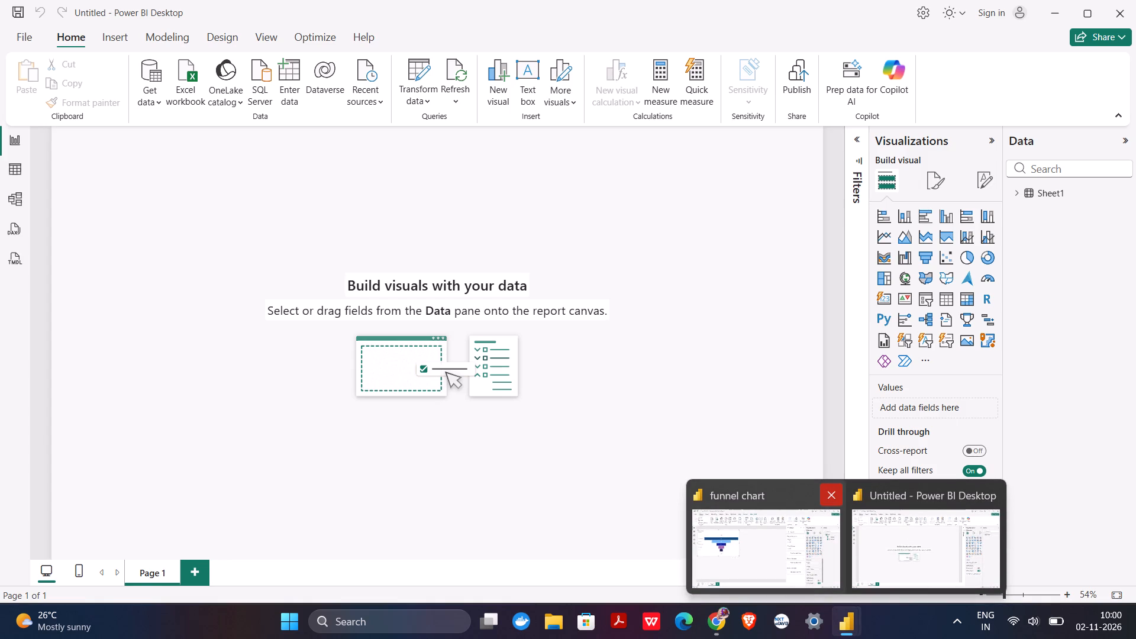
left_click(831, 487)
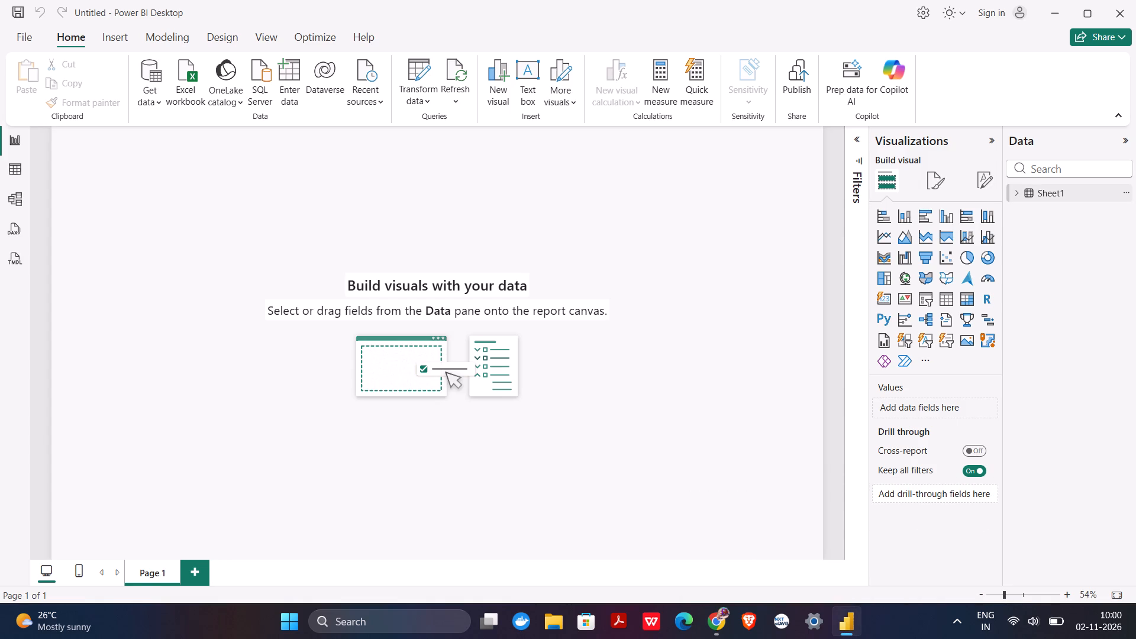
left_click(1019, 192)
left_click(640, 241)
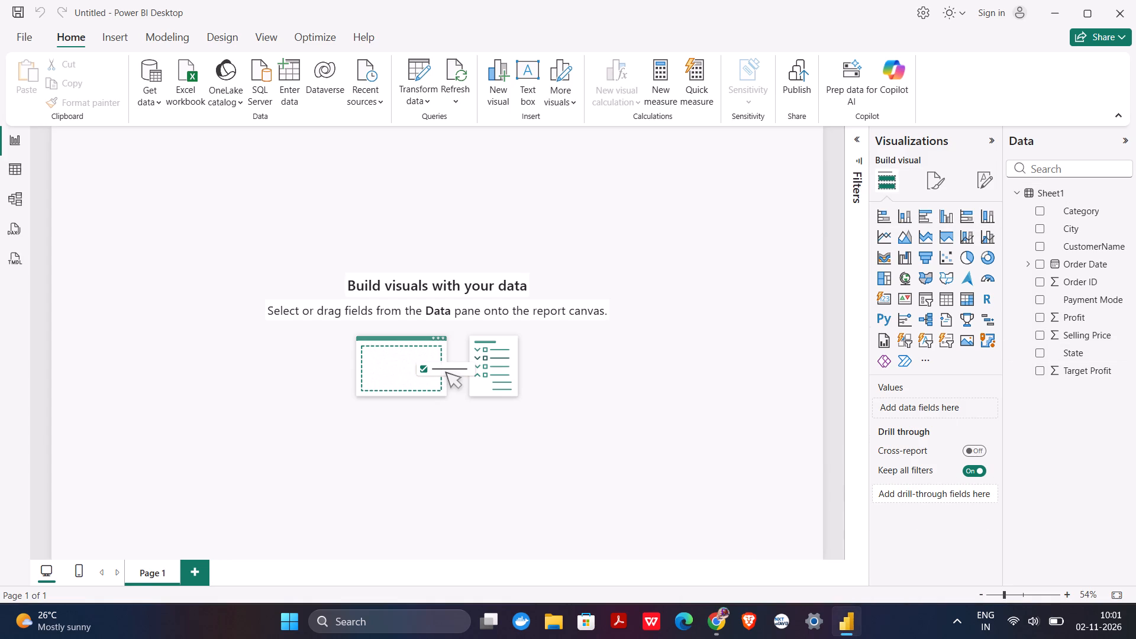
Switch to Chrome and look through the slides of the Adding a Tree Map lesson.
left_click(716, 632)
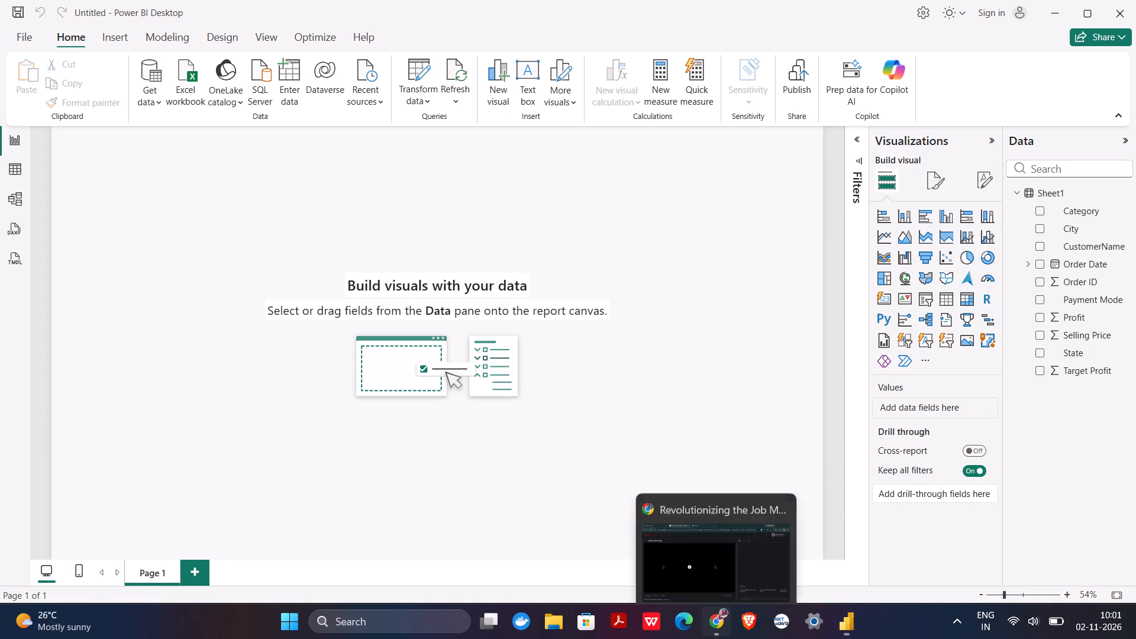
scroll(241, 365, "down", 1)
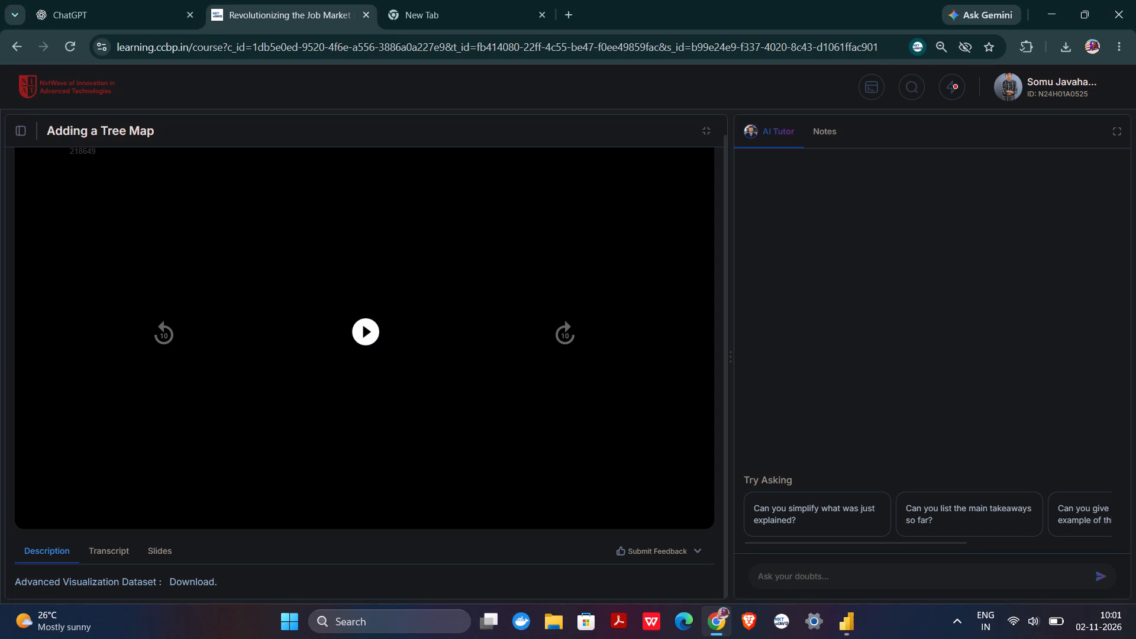
left_click(167, 547)
scroll(208, 465, "down", 3)
double_click(208, 465)
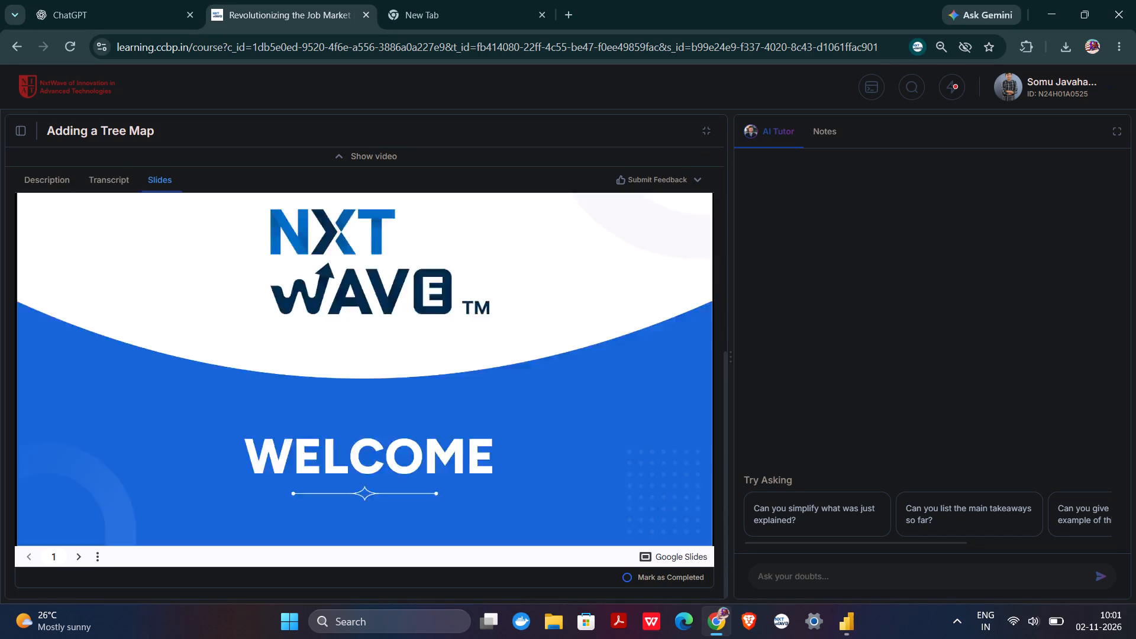
key("Right")
key("Right")
key("Right")
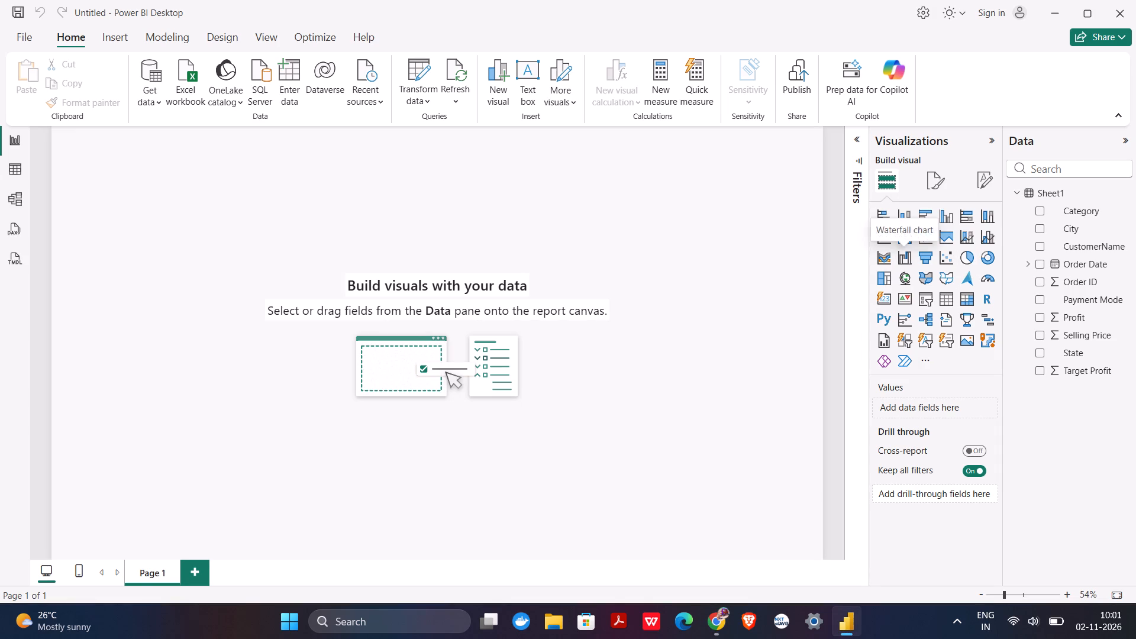
Switch back to Power BI Desktop and add a treemap of Selling Price by State to the page.
left_click(886, 280)
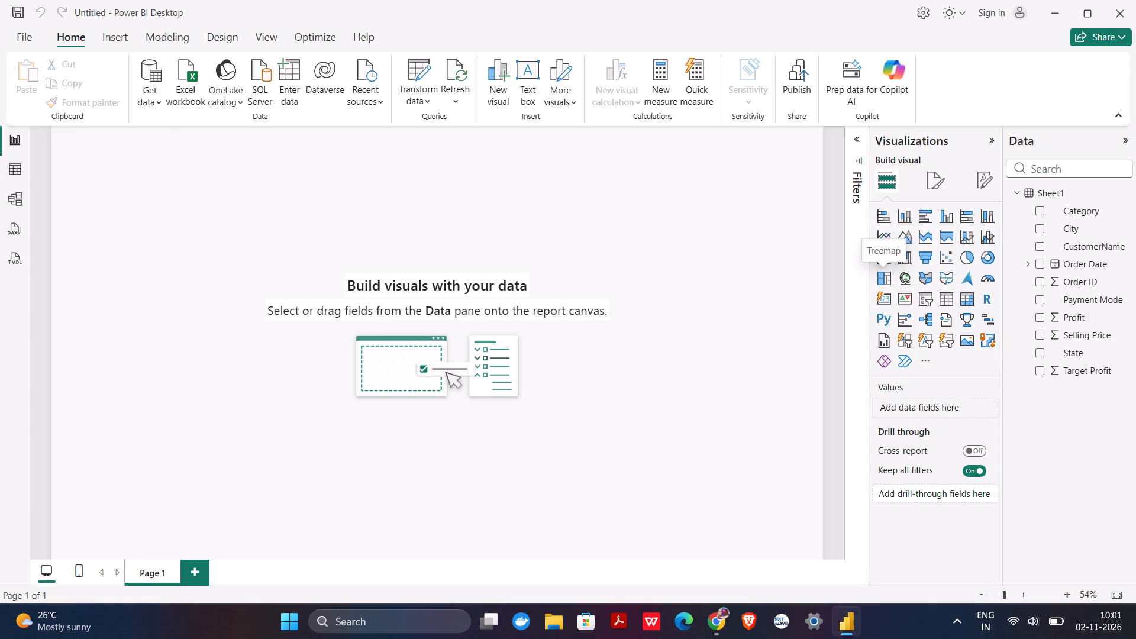
left_click_drag(101, 231, 220, 317)
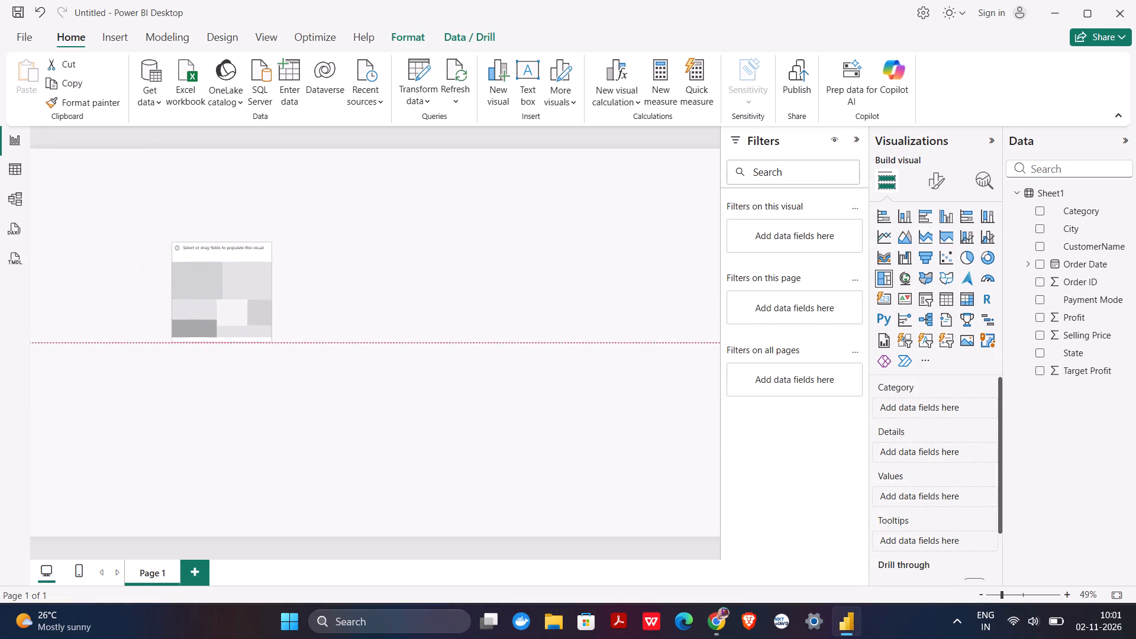
left_click_drag(220, 317, 217, 315)
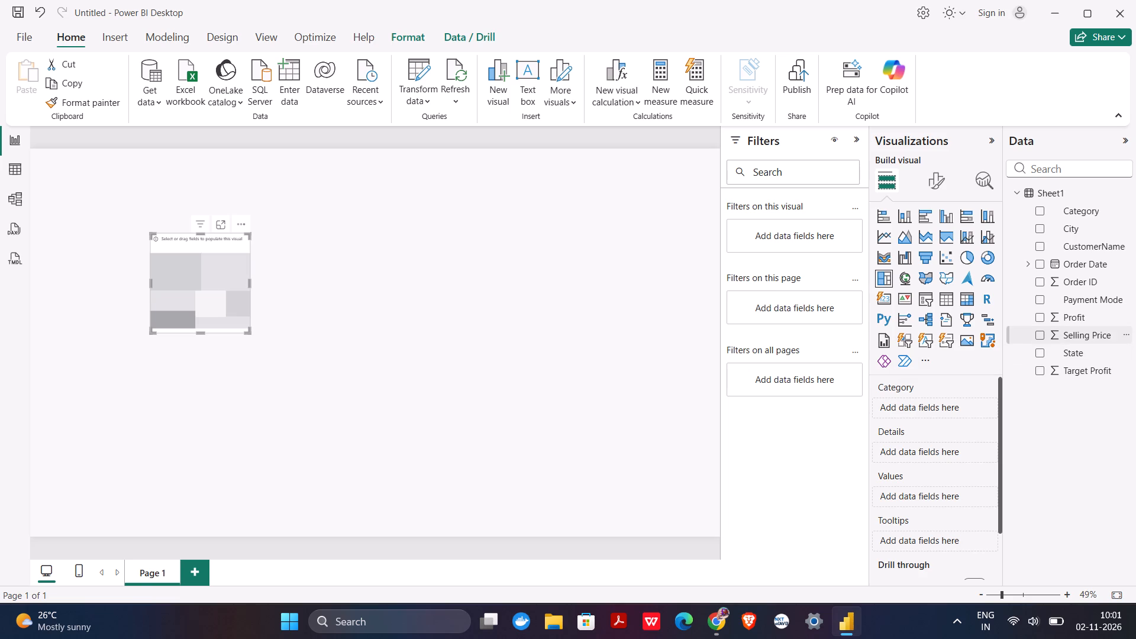
left_click(1041, 331)
left_click(1038, 350)
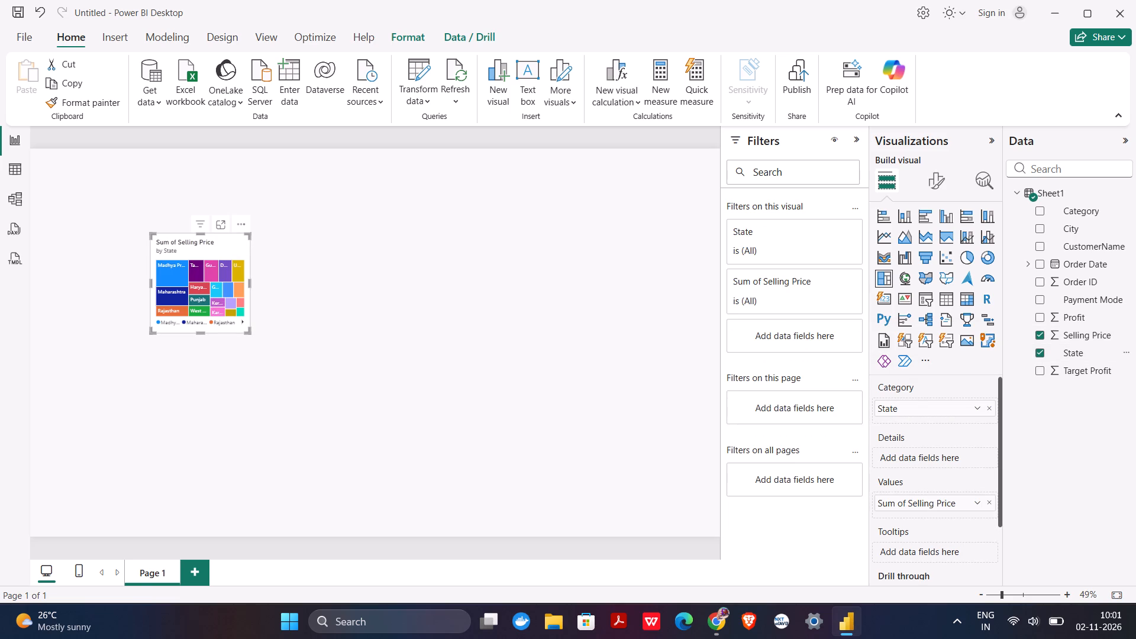
Enlarge the treemap to nearly fill the page and move it into the page's upper-left corner.
left_click_drag(247, 331, 693, 440)
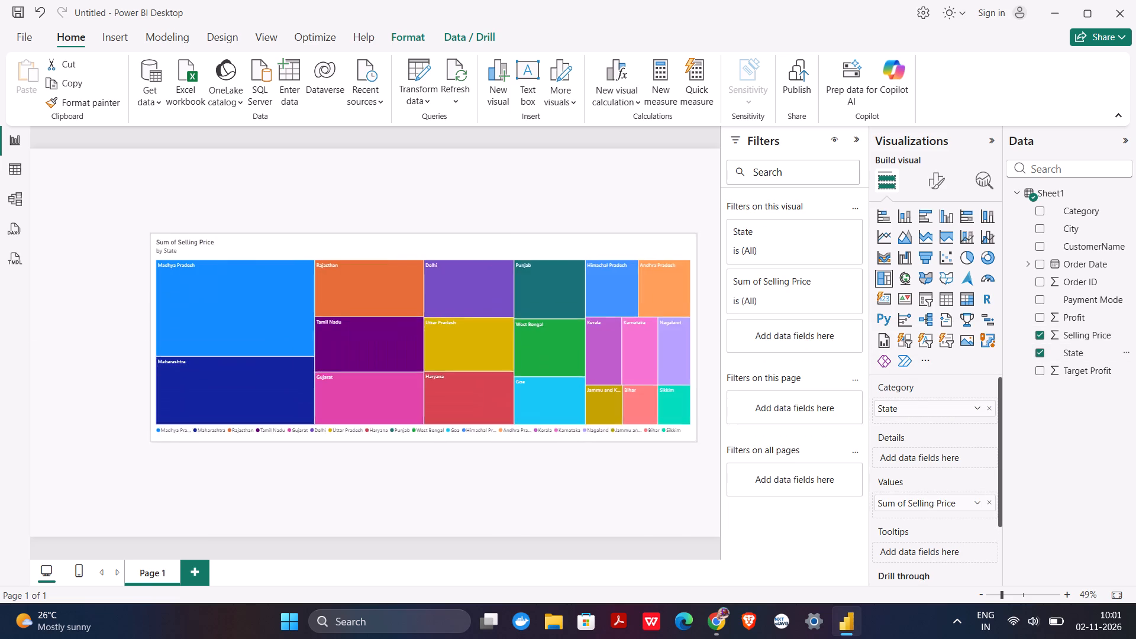
left_click_drag(693, 440, 663, 531)
left_click_drag(429, 416, 331, 326)
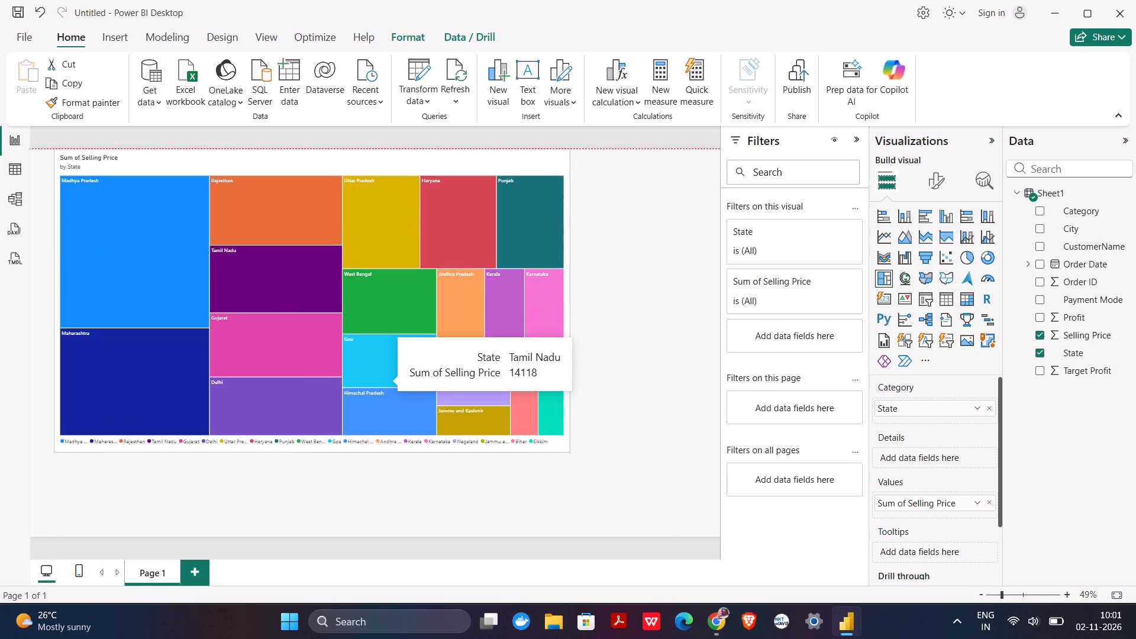
left_click_drag(331, 326, 330, 305)
left_click_drag(564, 449, 712, 518)
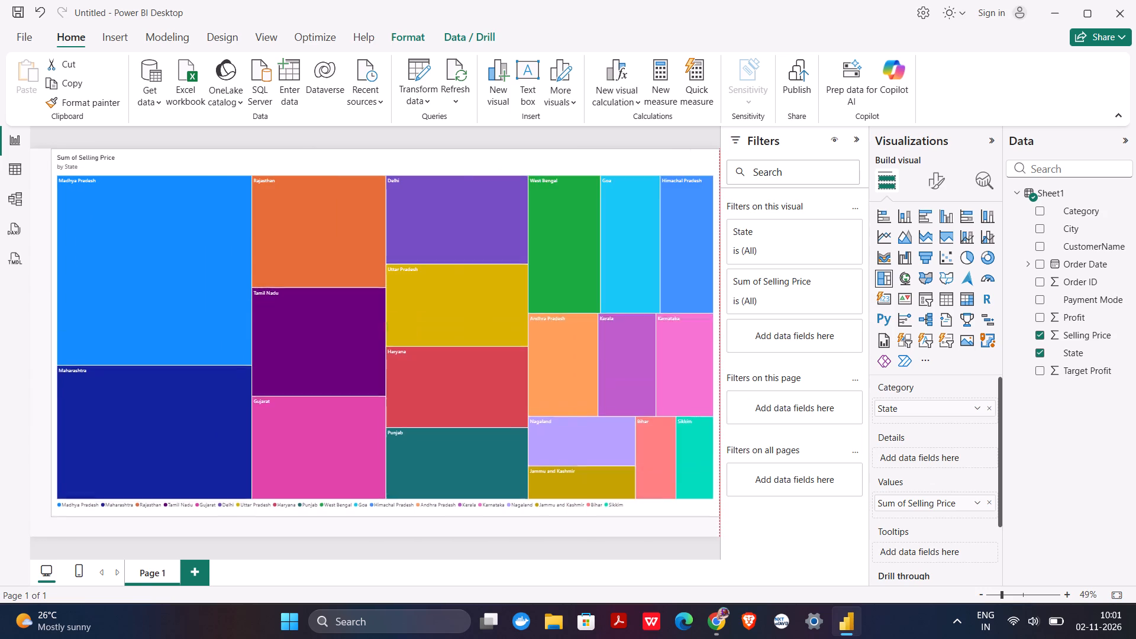
left_click_drag(712, 518, 745, 546)
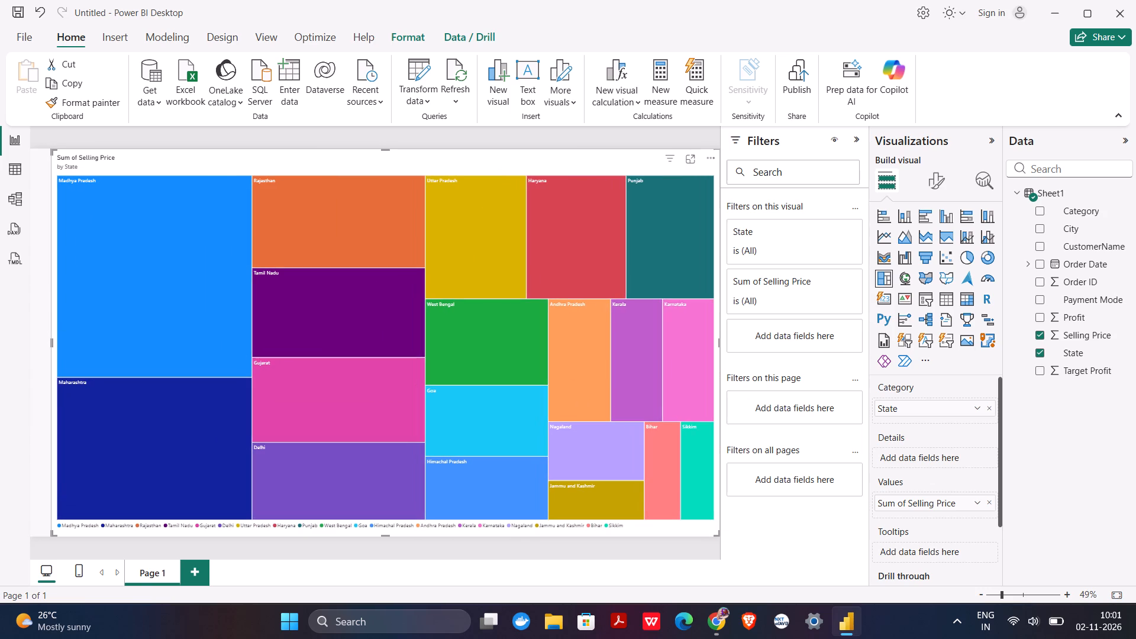
left_click_drag(414, 392, 367, 366)
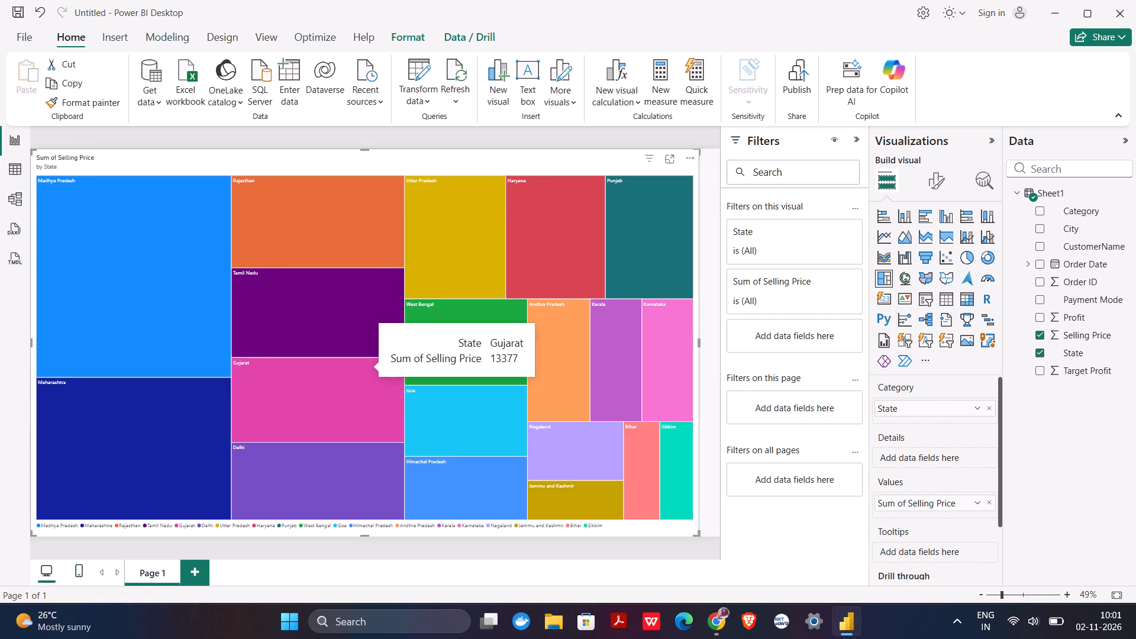
Examine the treemap's visual formatting options, including the color assigned to each state.
left_click(934, 170)
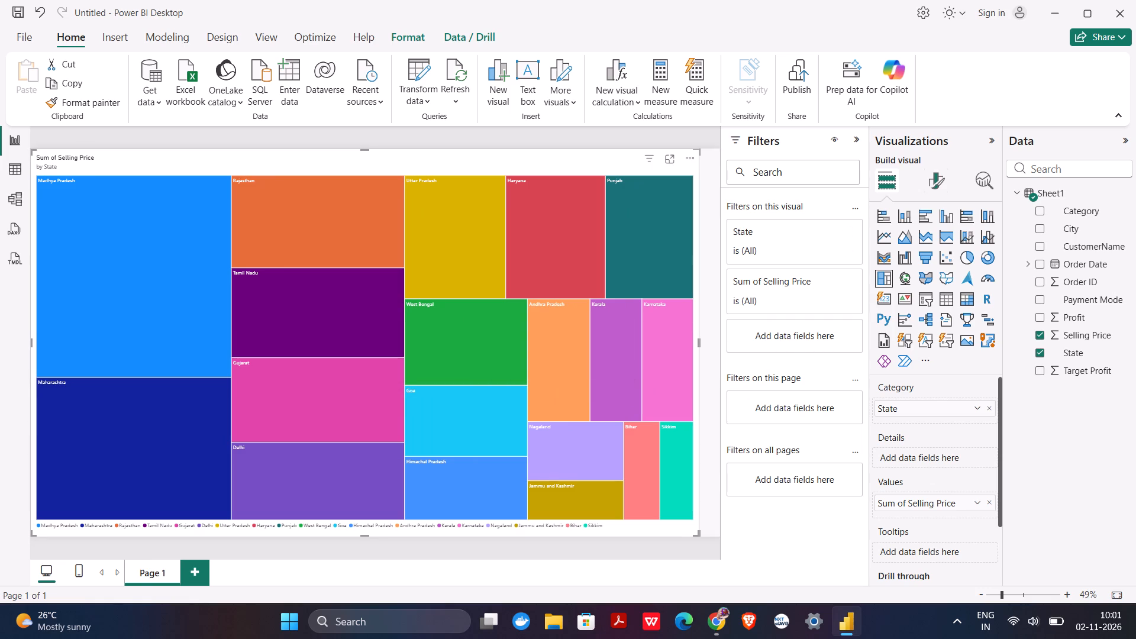
left_click(934, 318)
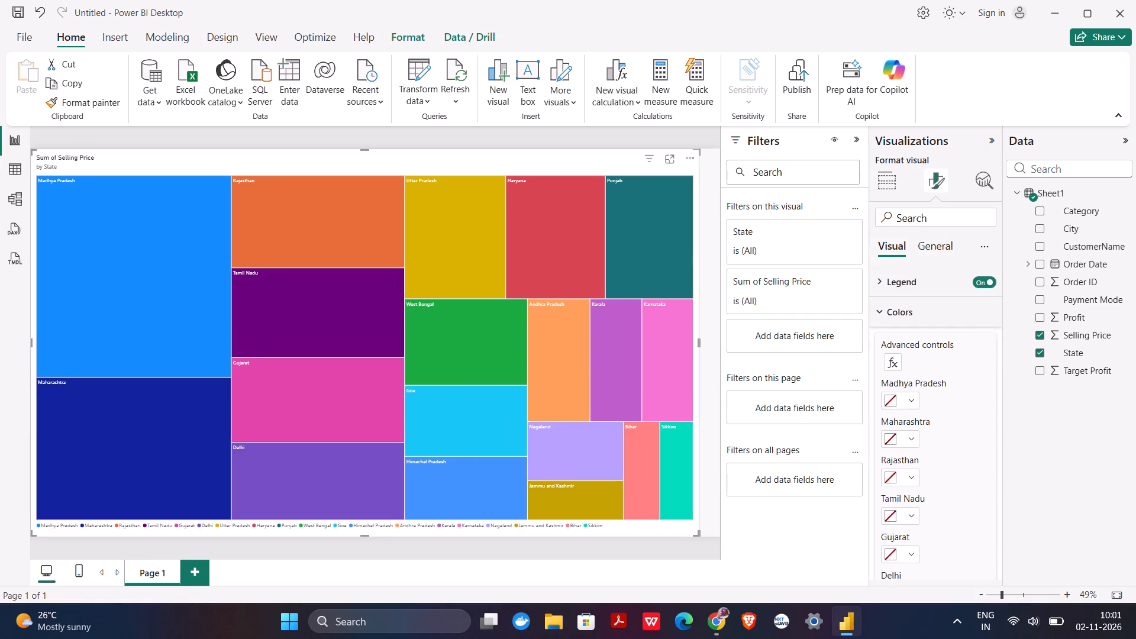
scroll(935, 370, "down", 13)
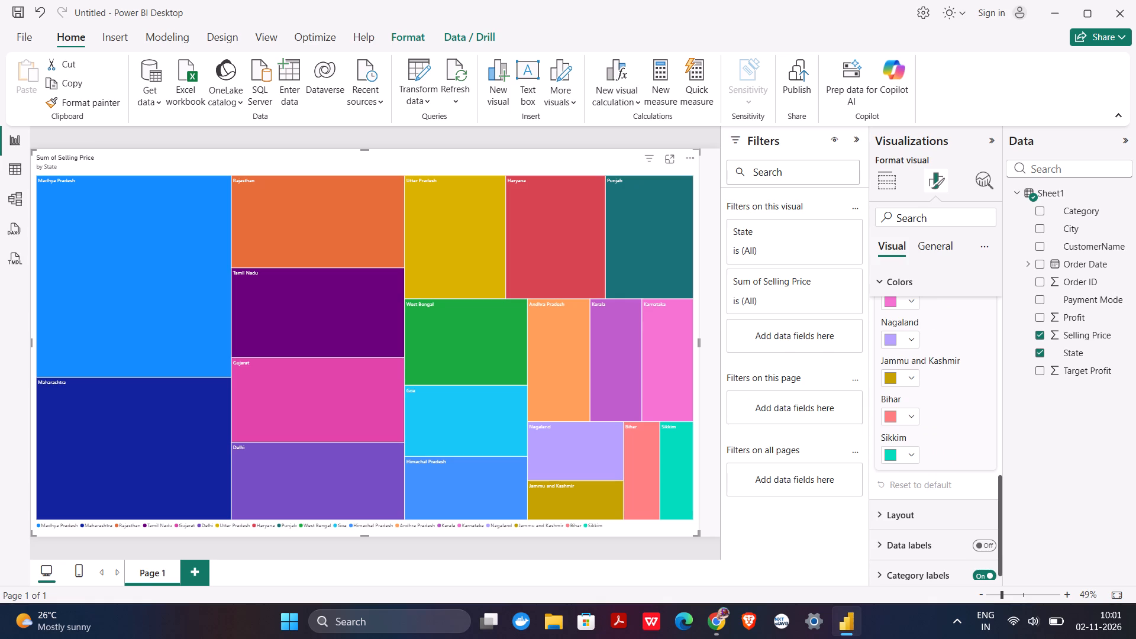
scroll(914, 448, "up", 6)
scroll(915, 449, "down", 1)
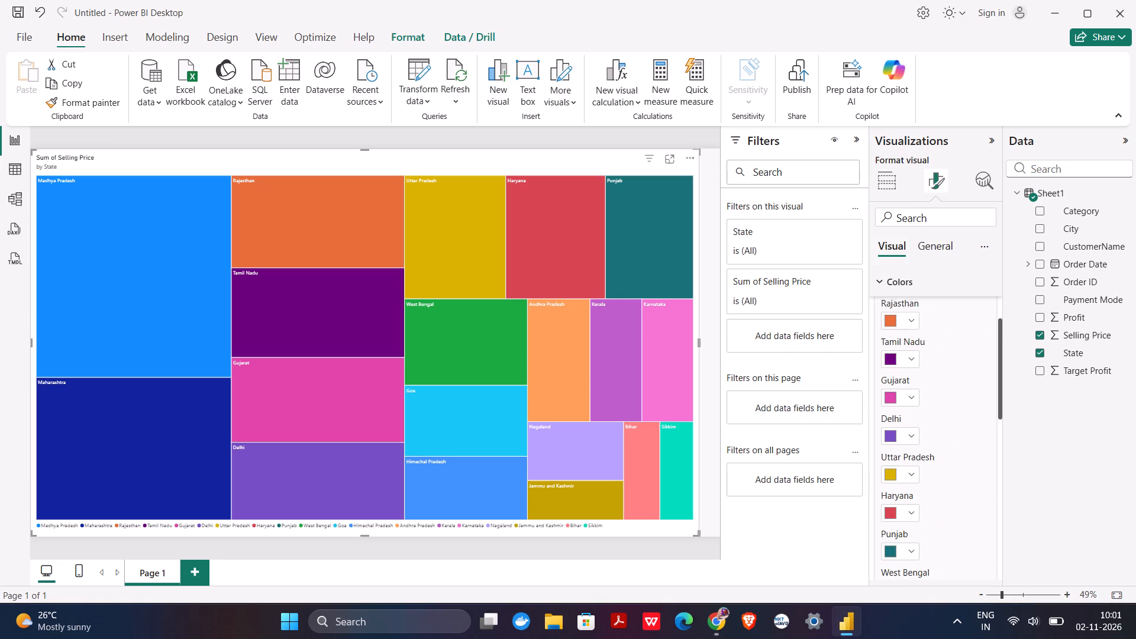
scroll(915, 449, "down", 5)
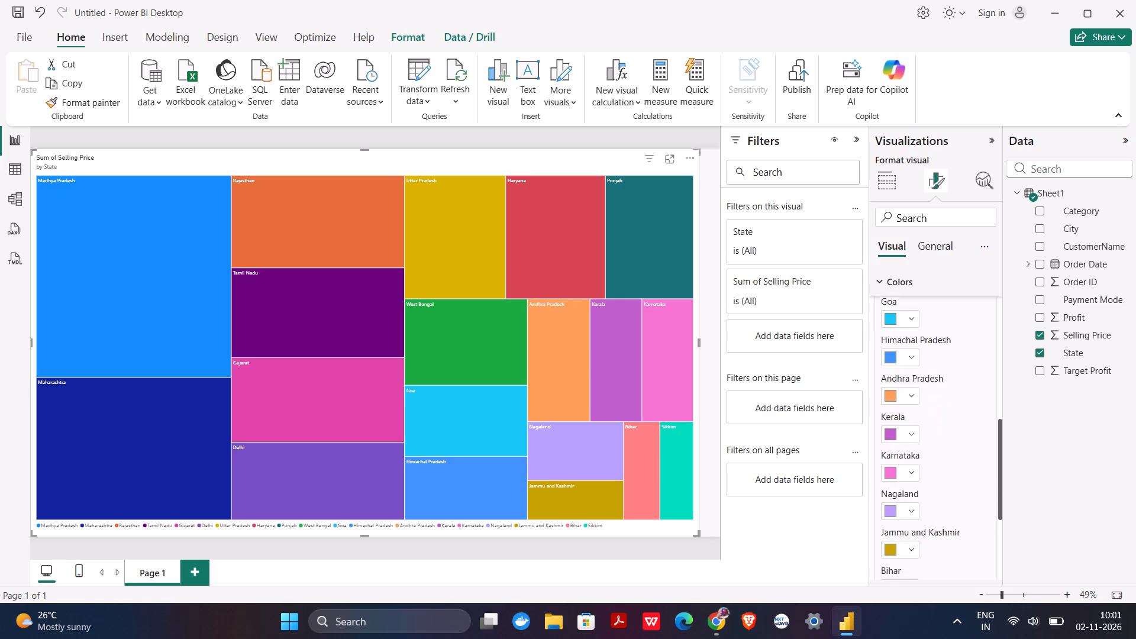
scroll(915, 449, "down", 2)
scroll(916, 418, "up", 4)
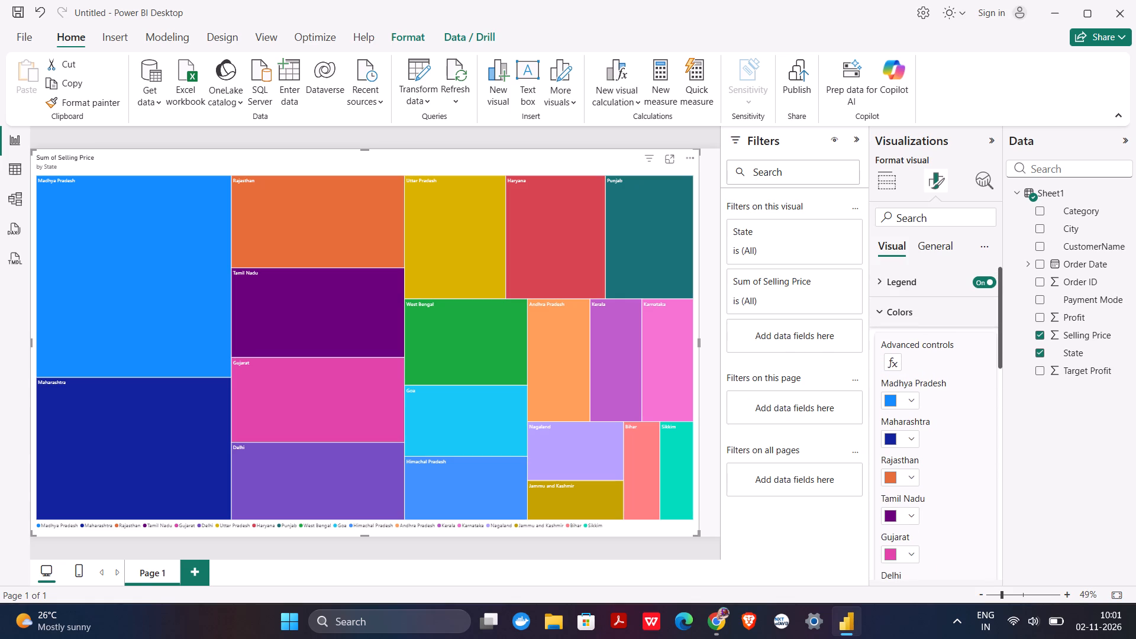
Shrink the treemap to about three quarters of the page width and nine tenths of its height.
left_click_drag(699, 534, 712, 441)
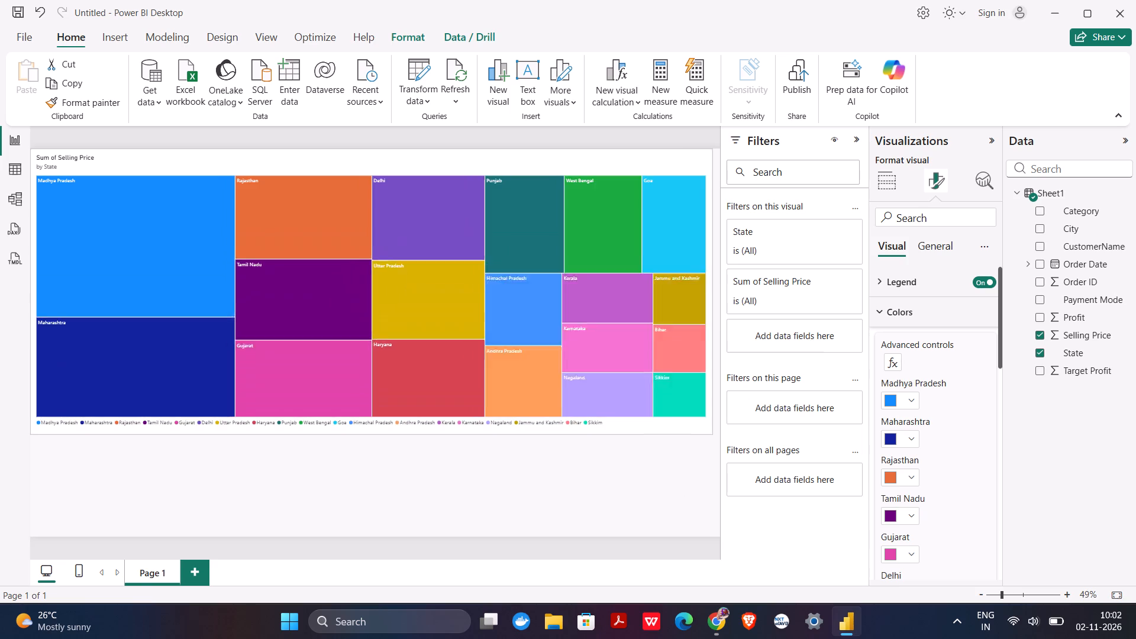
left_click_drag(712, 441, 554, 490)
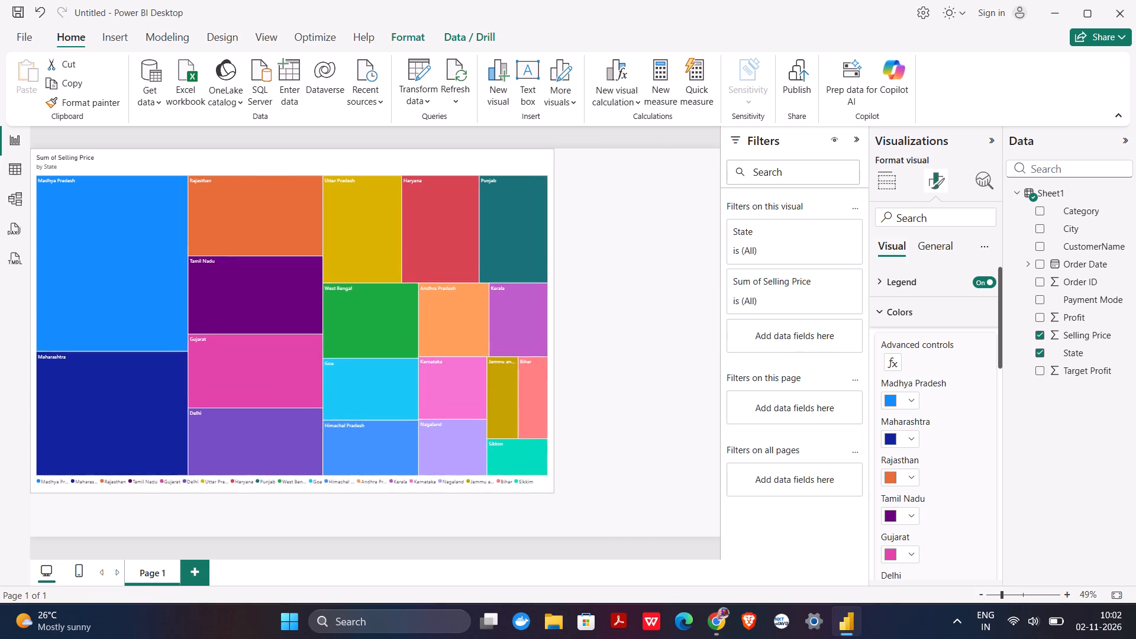
Enlarge the treemap slightly to about 1512 wide by 990 high.
left_click_drag(554, 490, 573, 502)
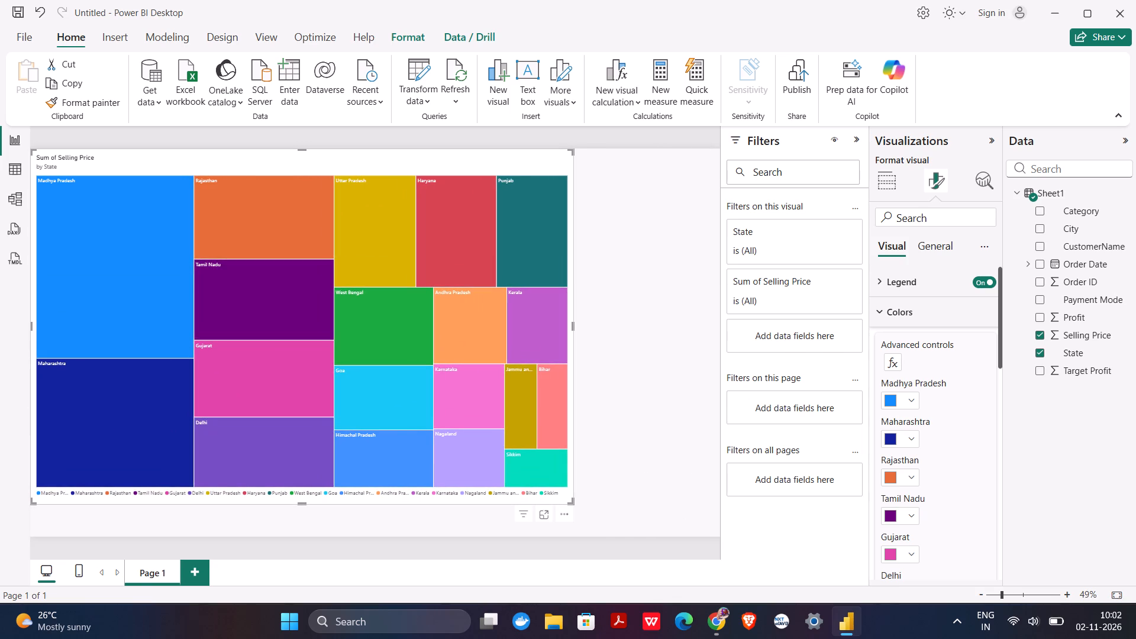
Turn on data labels for the treemap so each state's tile shows its value.
left_click(883, 306)
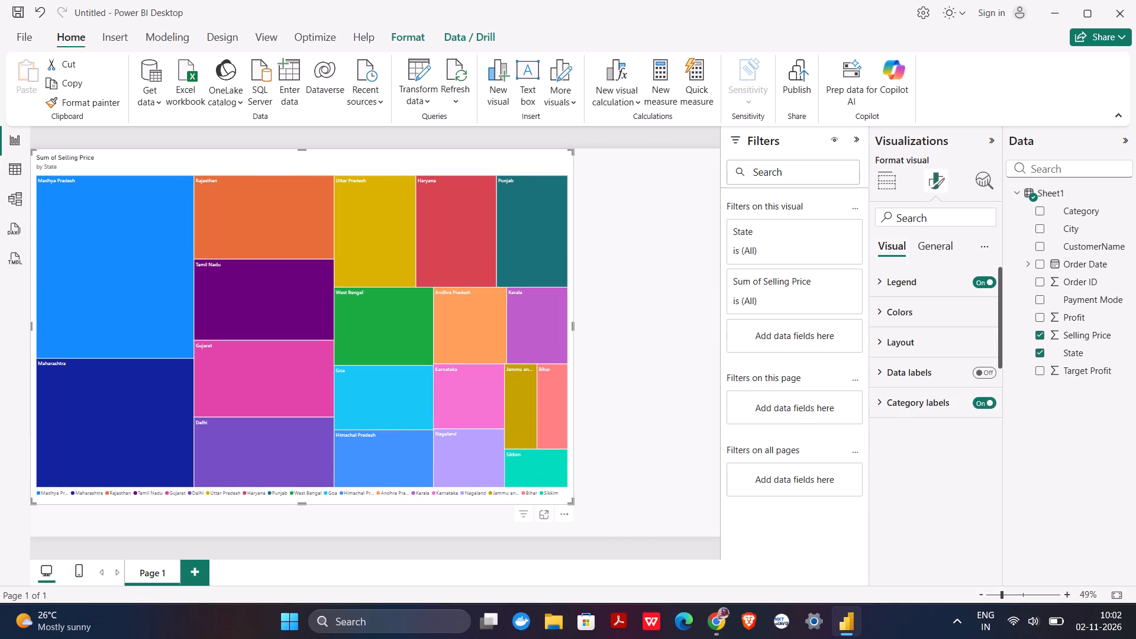
left_click(986, 369)
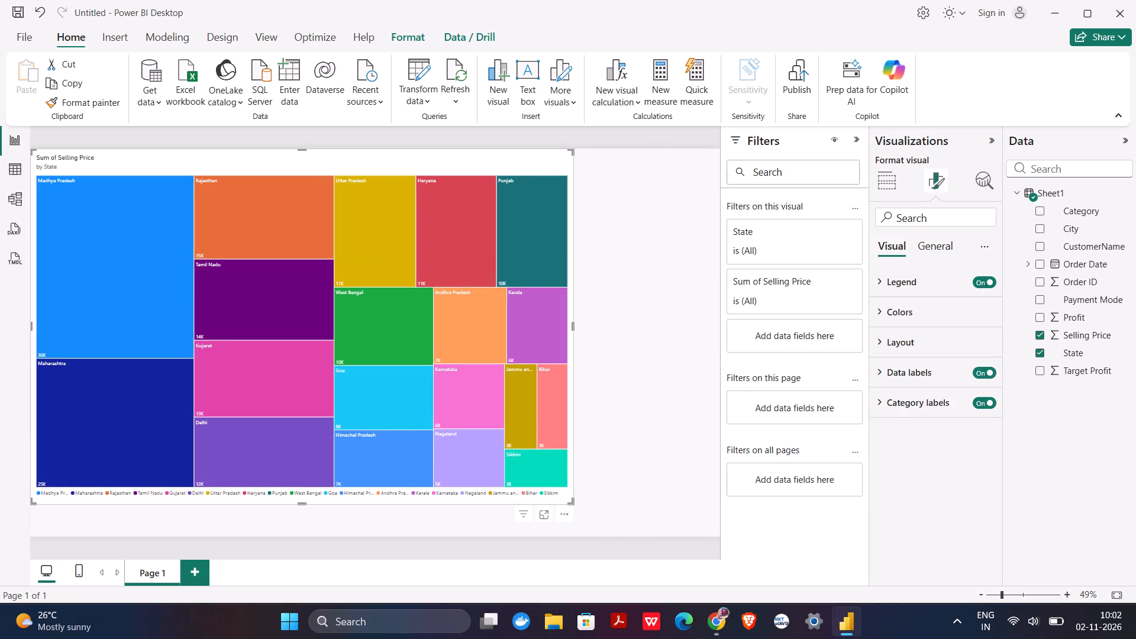
left_click(986, 369)
left_click(986, 369)
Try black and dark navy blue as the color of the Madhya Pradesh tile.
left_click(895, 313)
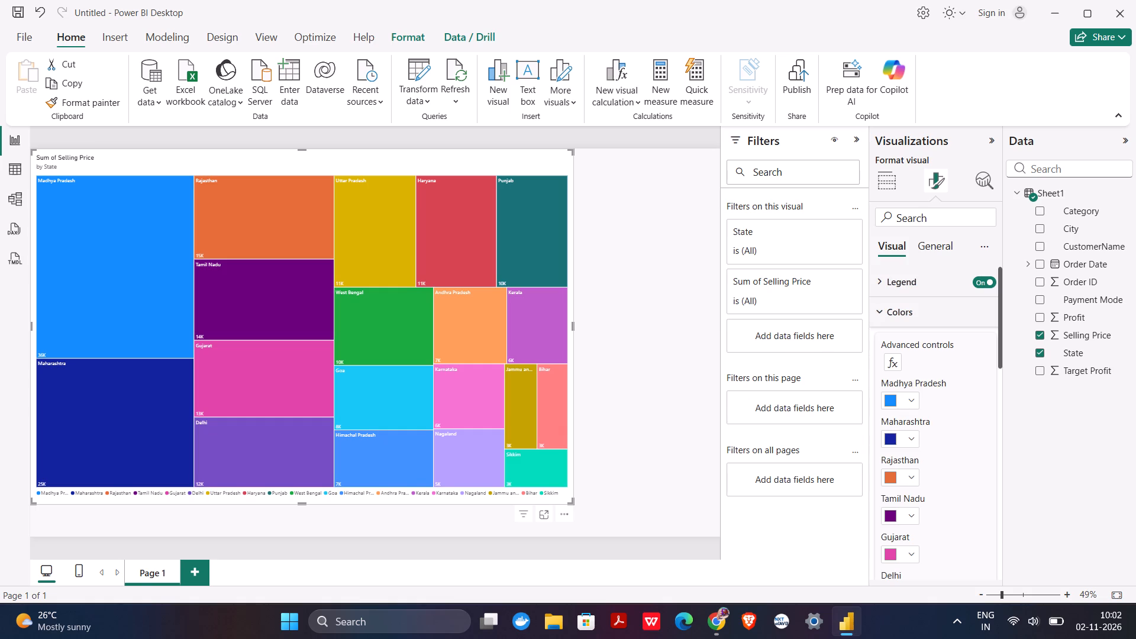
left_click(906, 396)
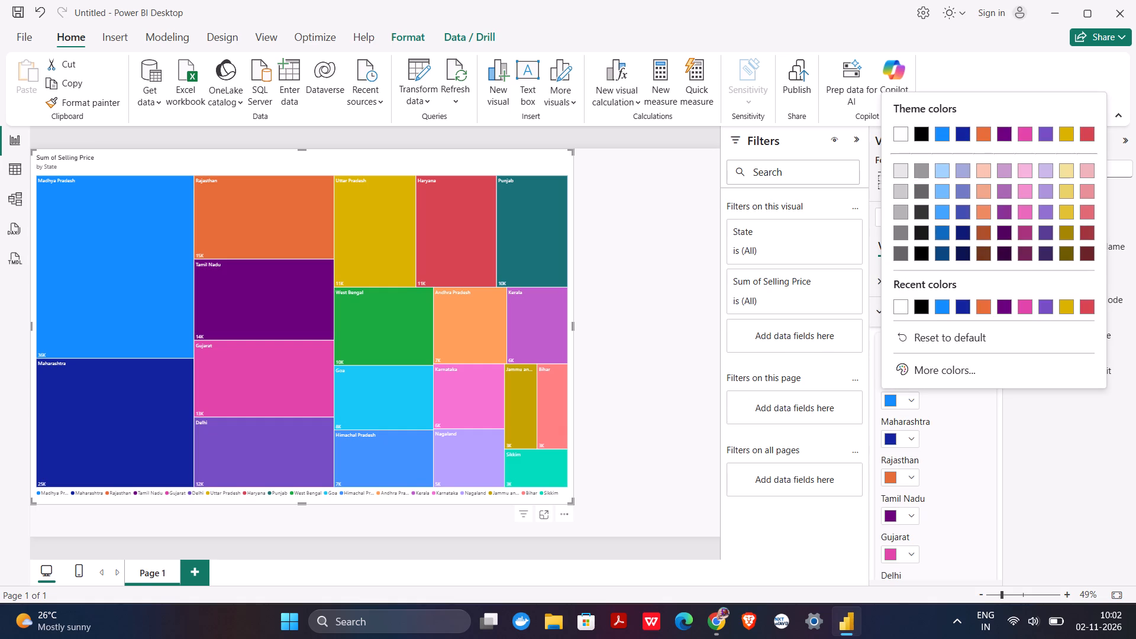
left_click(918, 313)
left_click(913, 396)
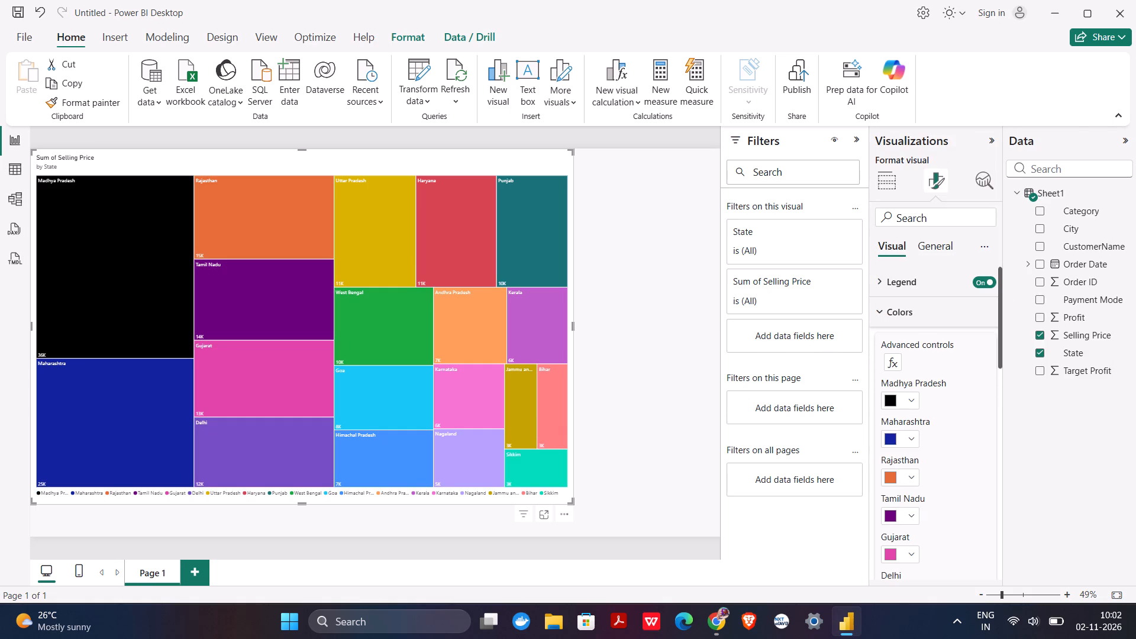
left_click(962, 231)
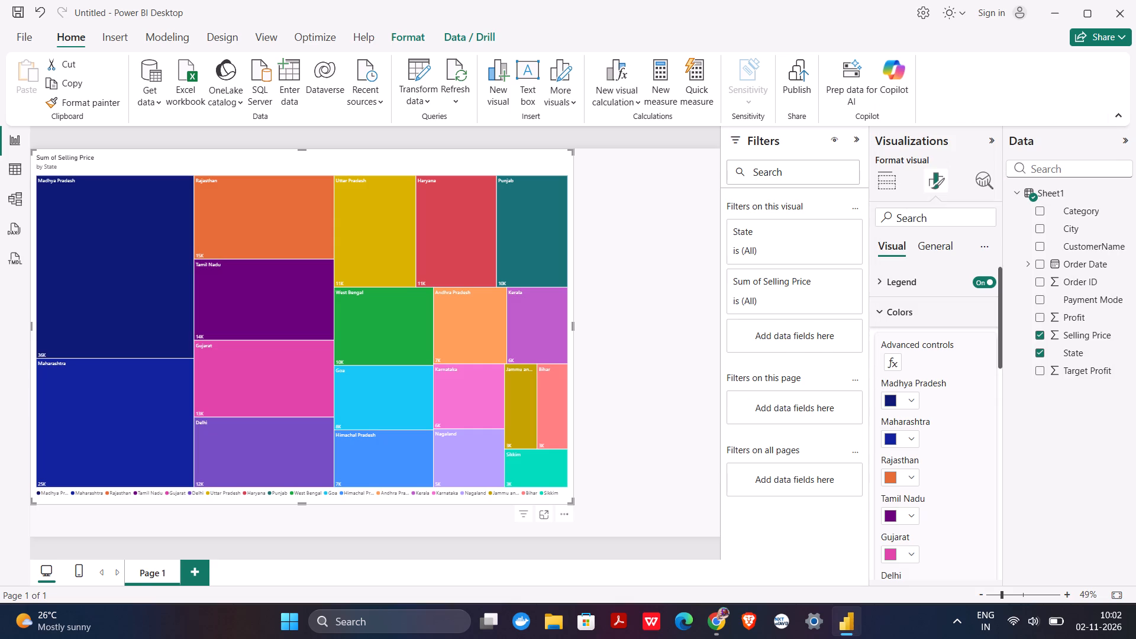
Set the Madhya Pradesh tile's color to a light blue theme shade.
left_click(912, 392)
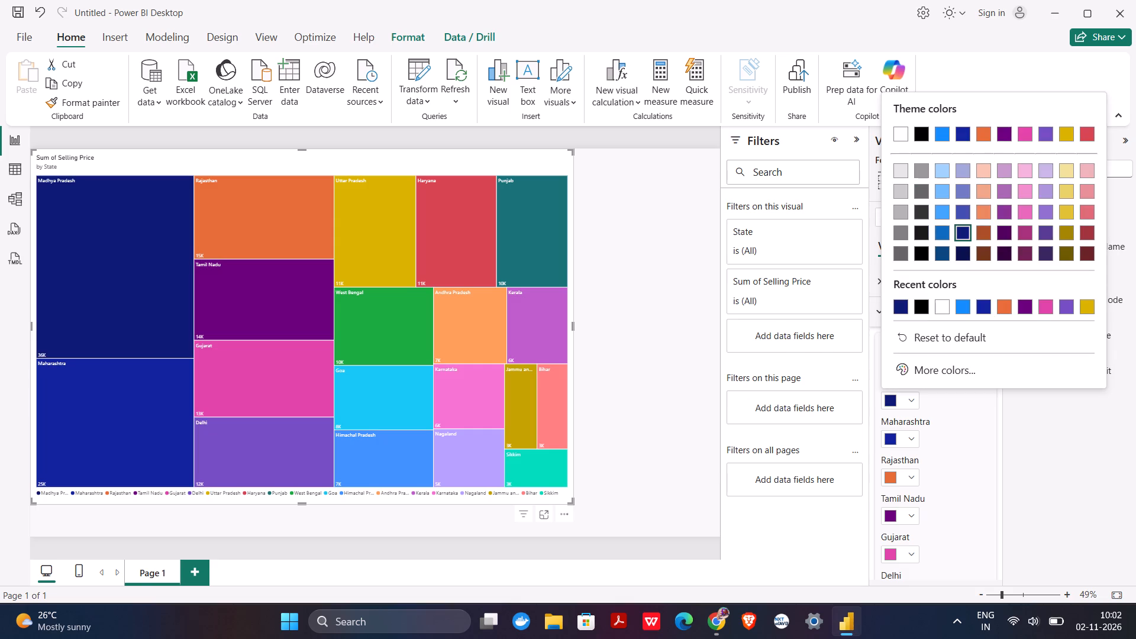
left_click(942, 193)
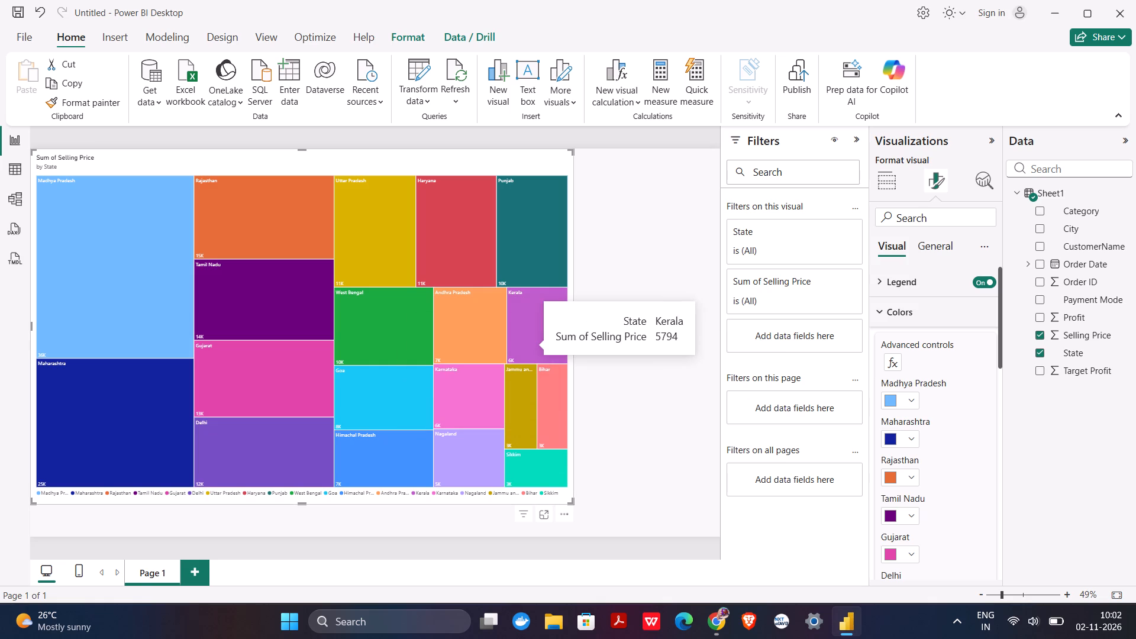
left_click(882, 307)
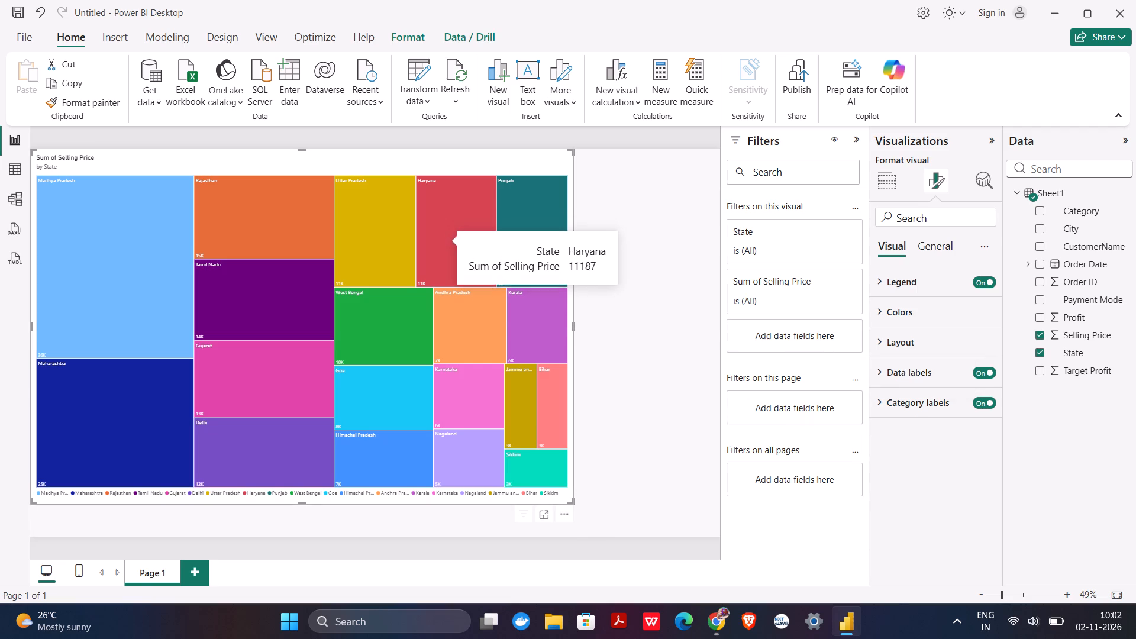
Compare the Binary and Alternating (Columns, Rows) tiling methods on the treemap and keep Binary.
left_click(917, 330)
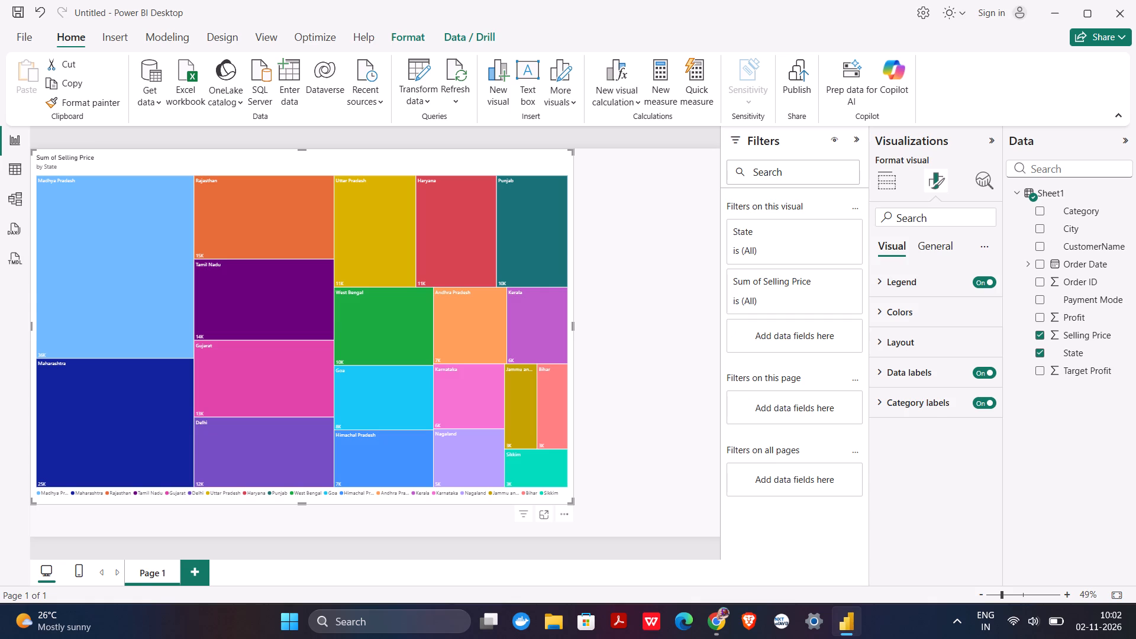
left_click(937, 393)
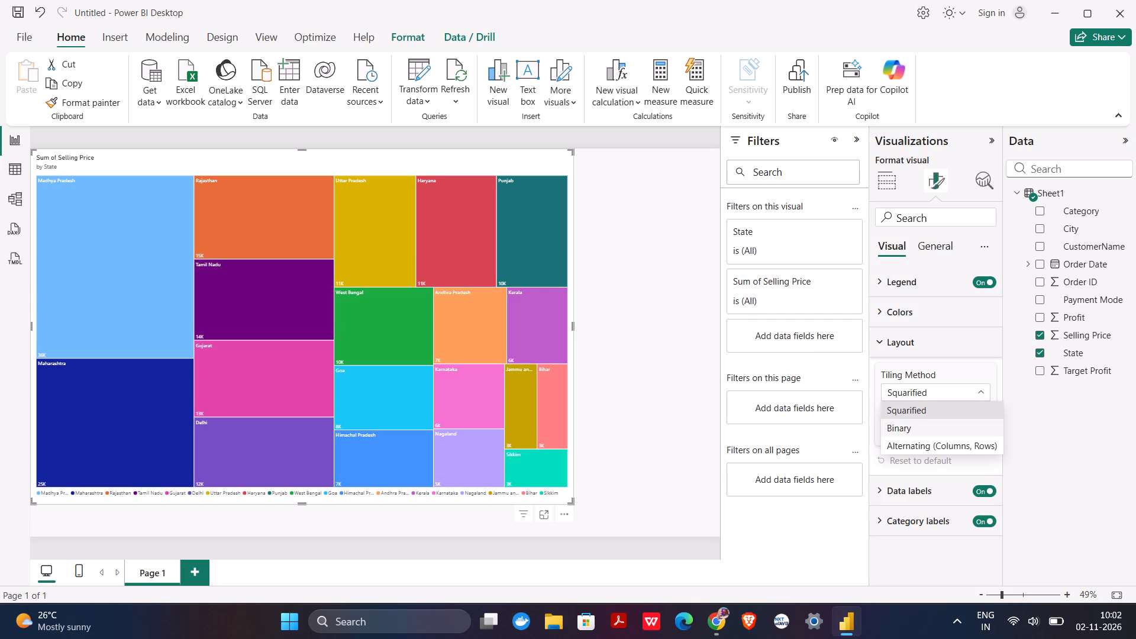
left_click(928, 429)
left_click(925, 390)
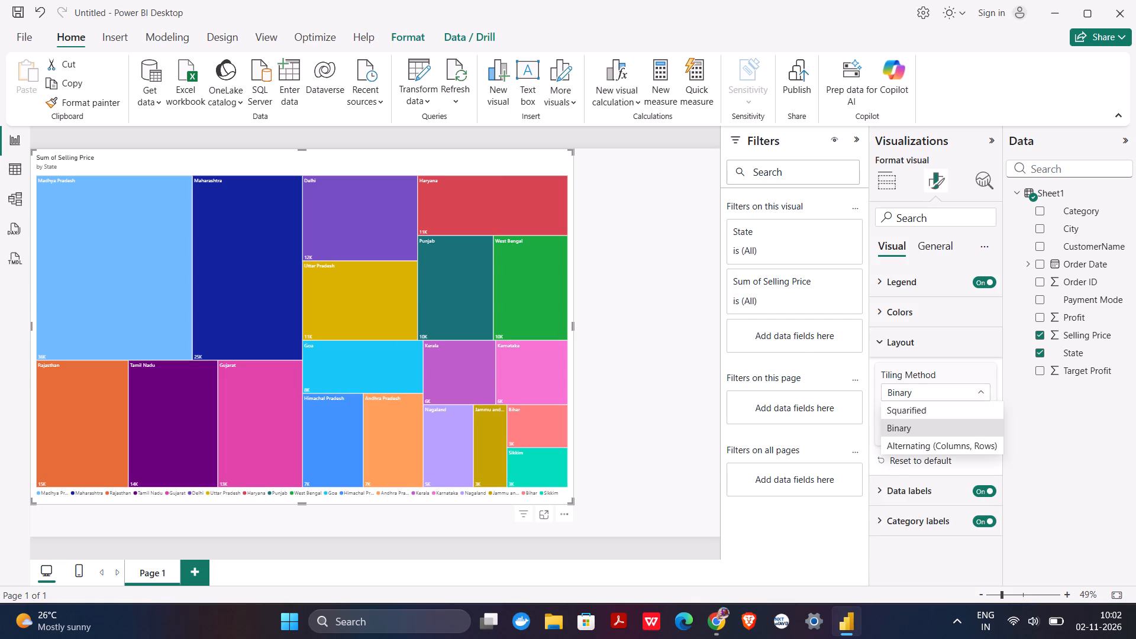
left_click(924, 442)
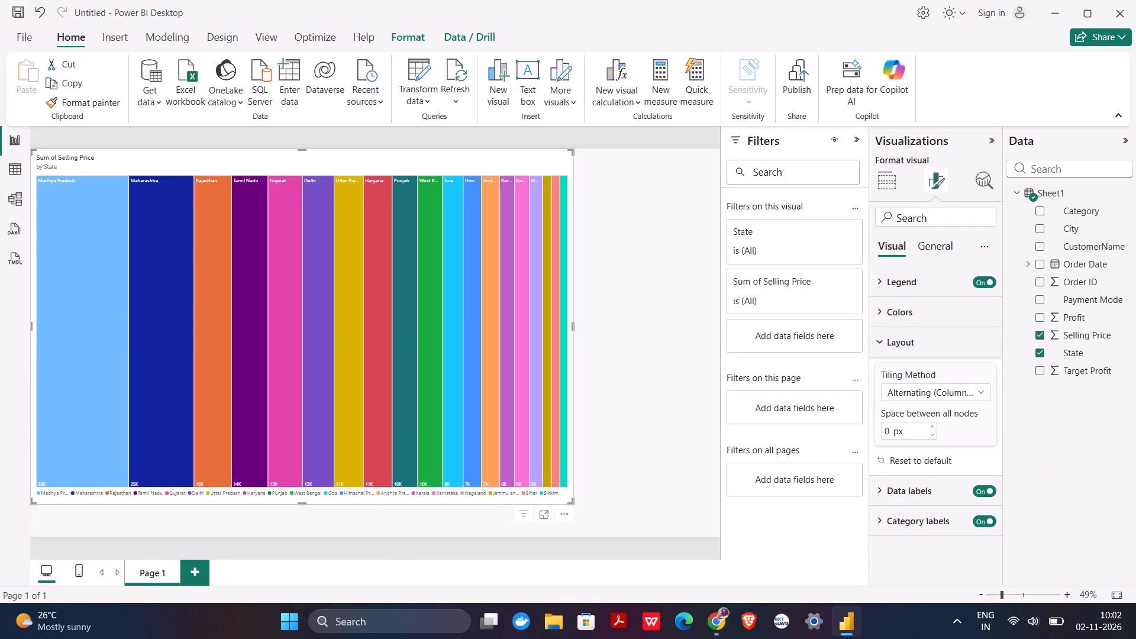
left_click(927, 388)
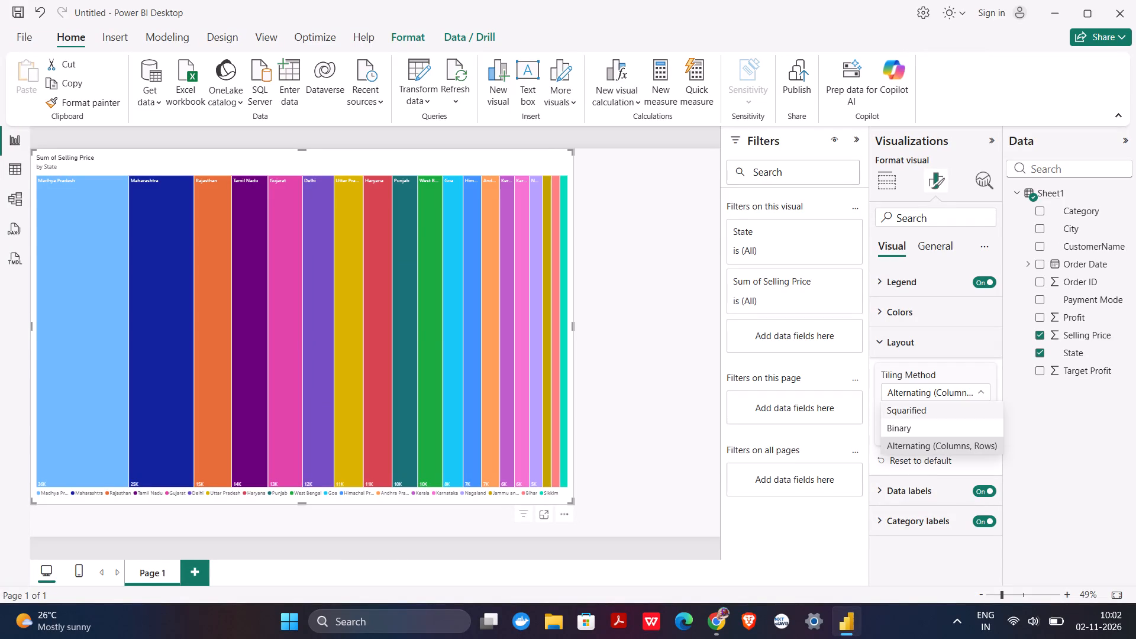
left_click(928, 421)
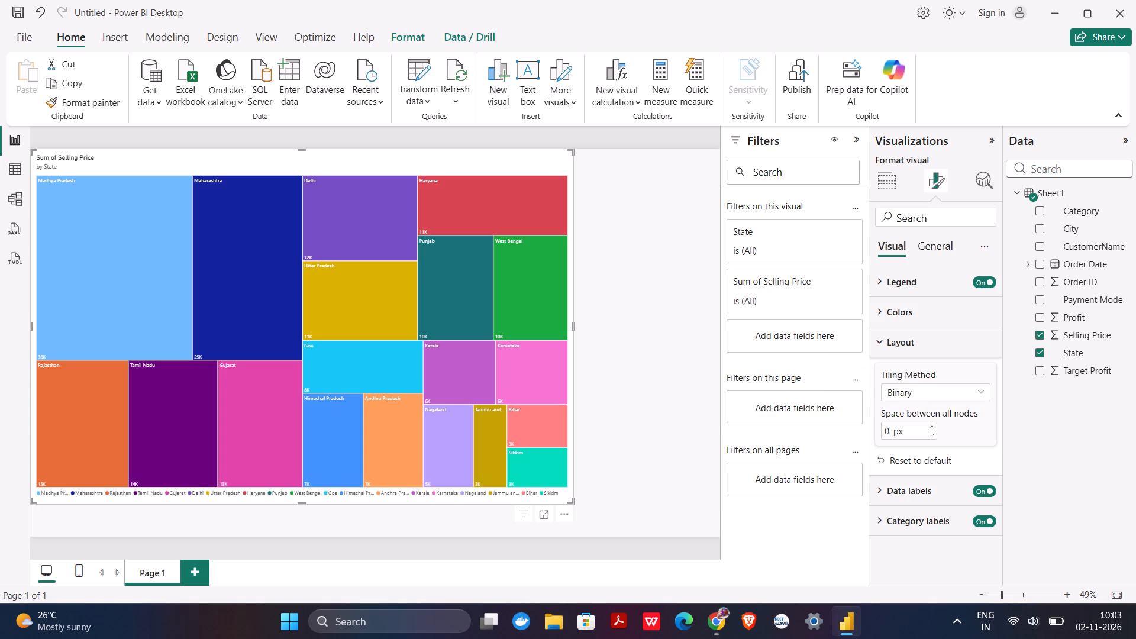
Examine the treemap's general formatting options, including its data format and size properties.
left_click(922, 251)
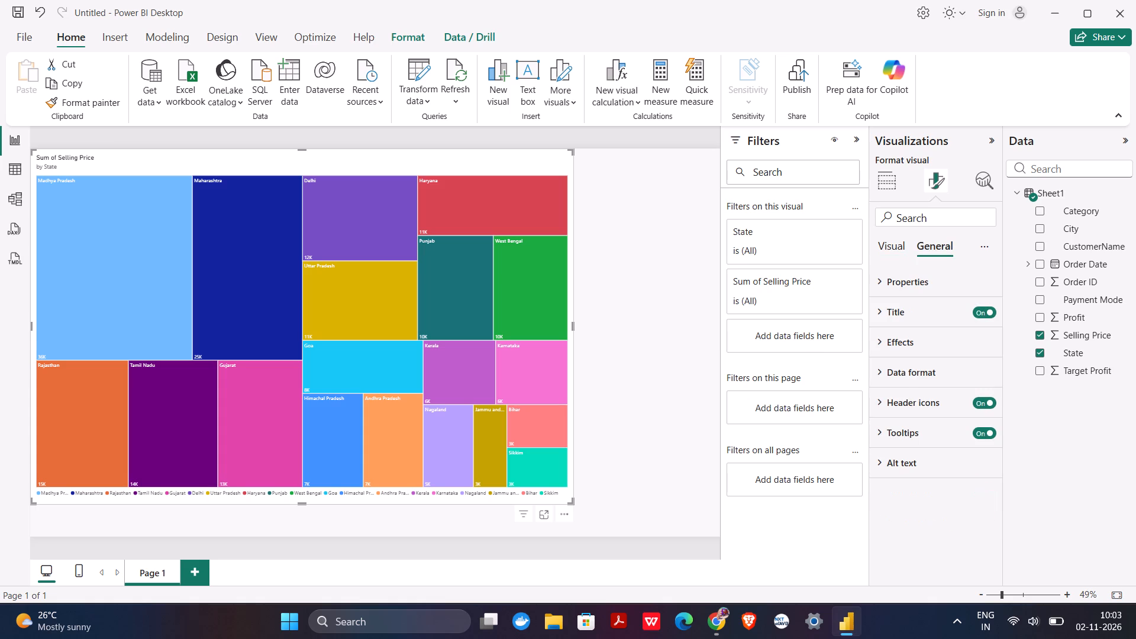
left_click(922, 350)
left_click(922, 350)
left_click(924, 368)
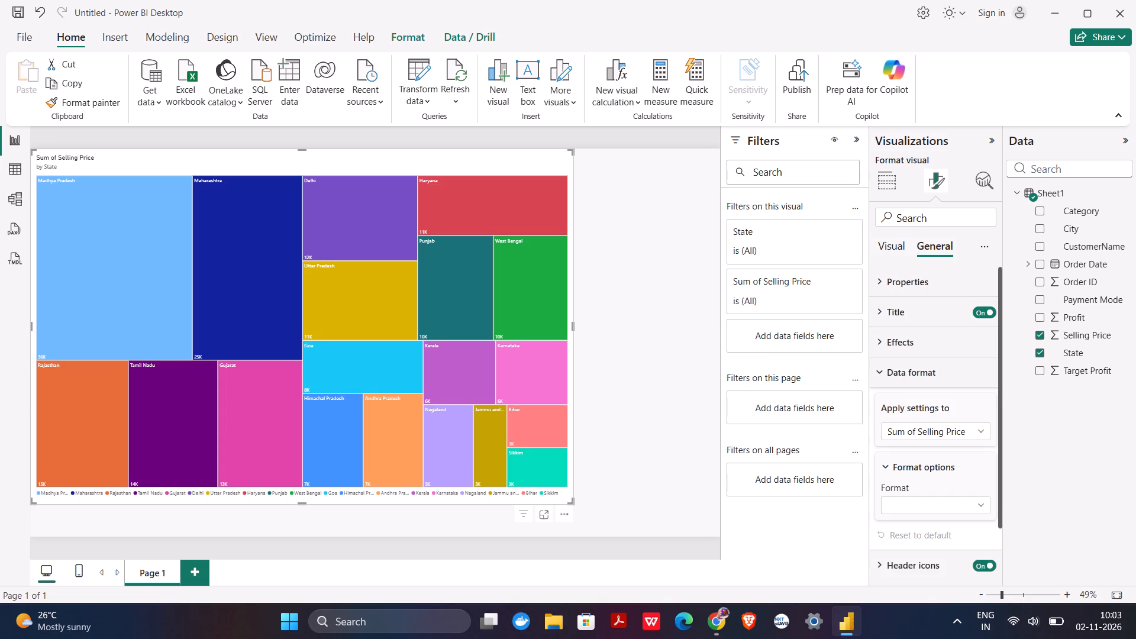
left_click(924, 368)
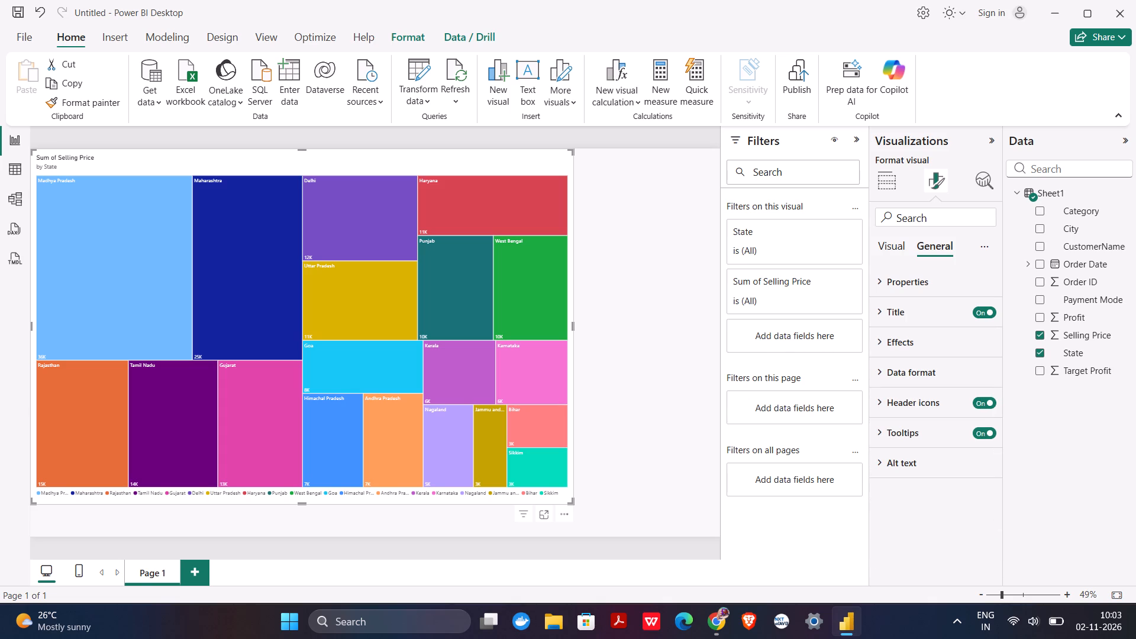
left_click(921, 268)
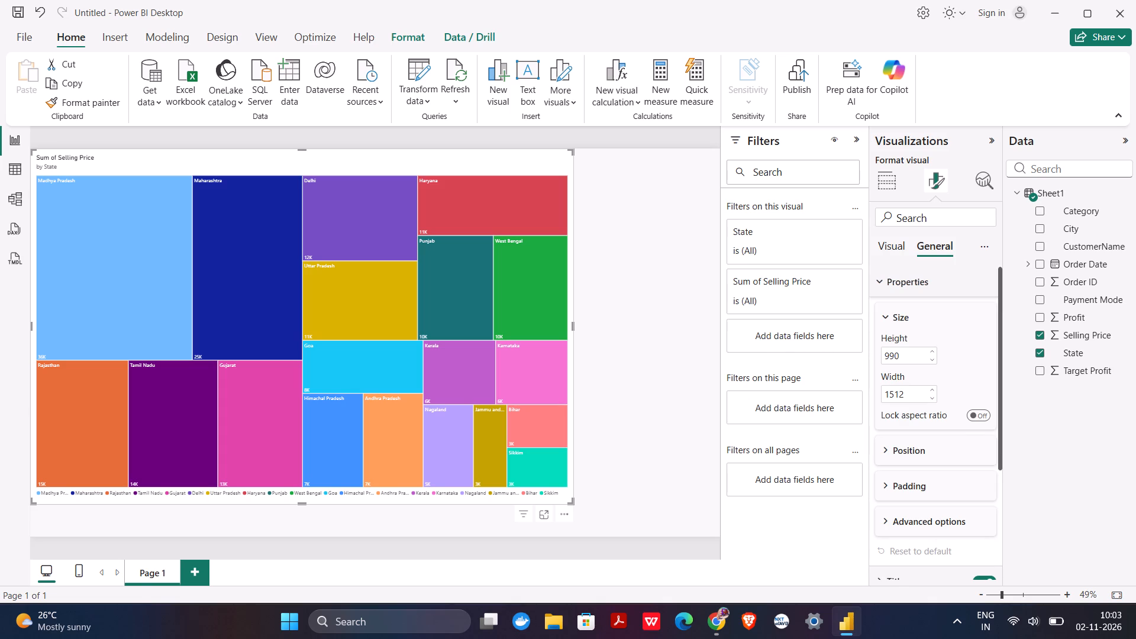
left_click(921, 281)
Return to the treemap's field setup and collapse the filters to give the report page more room.
left_click(885, 179)
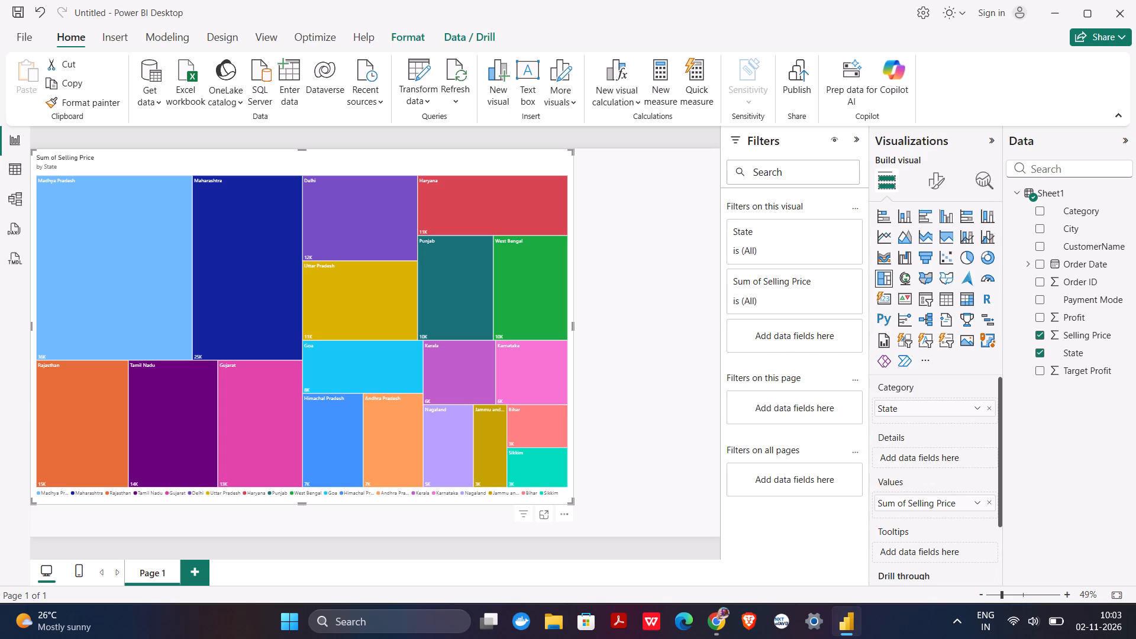
left_click(854, 137)
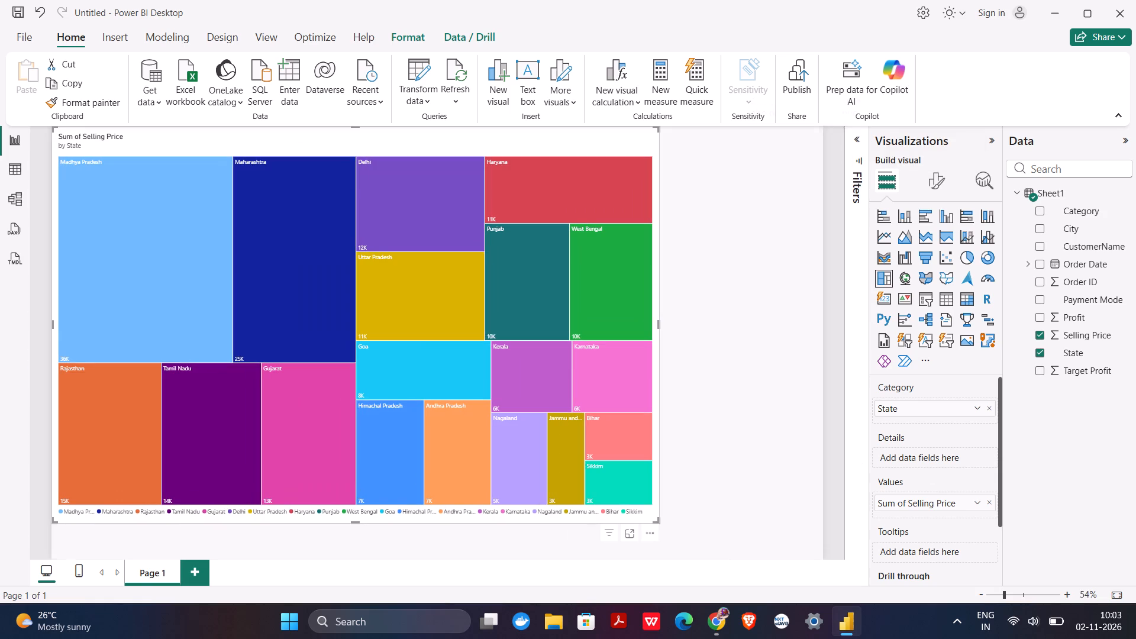
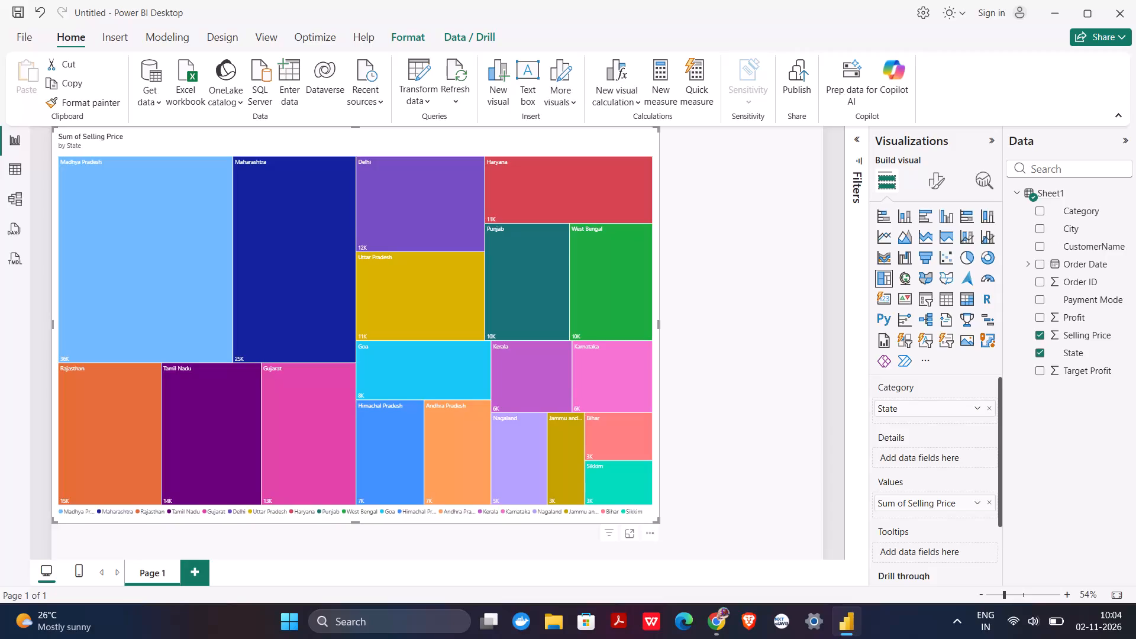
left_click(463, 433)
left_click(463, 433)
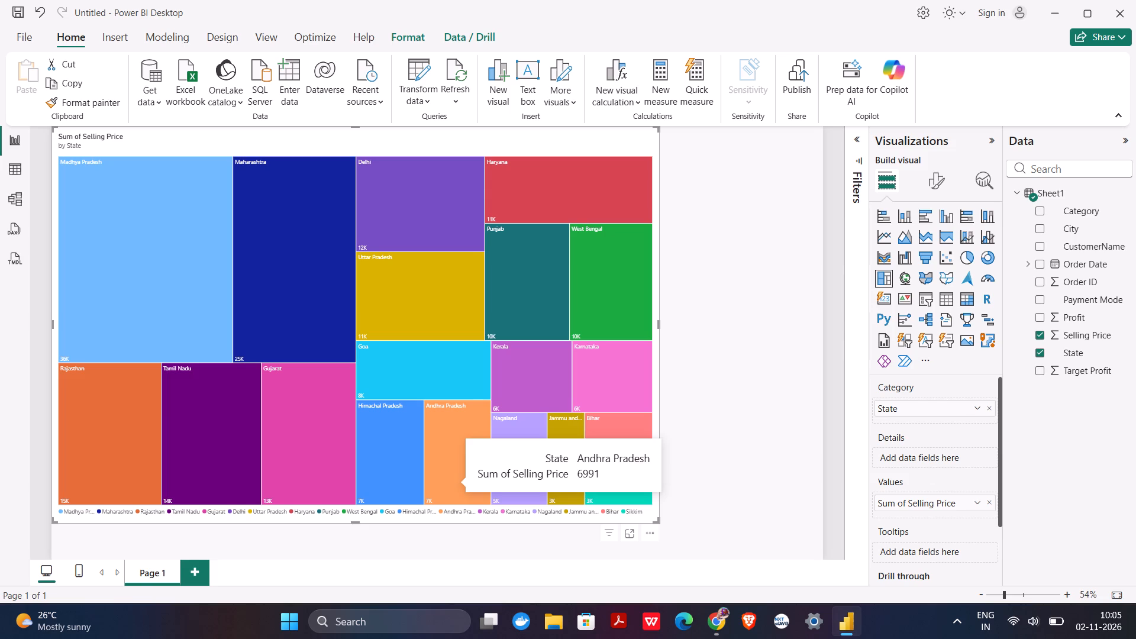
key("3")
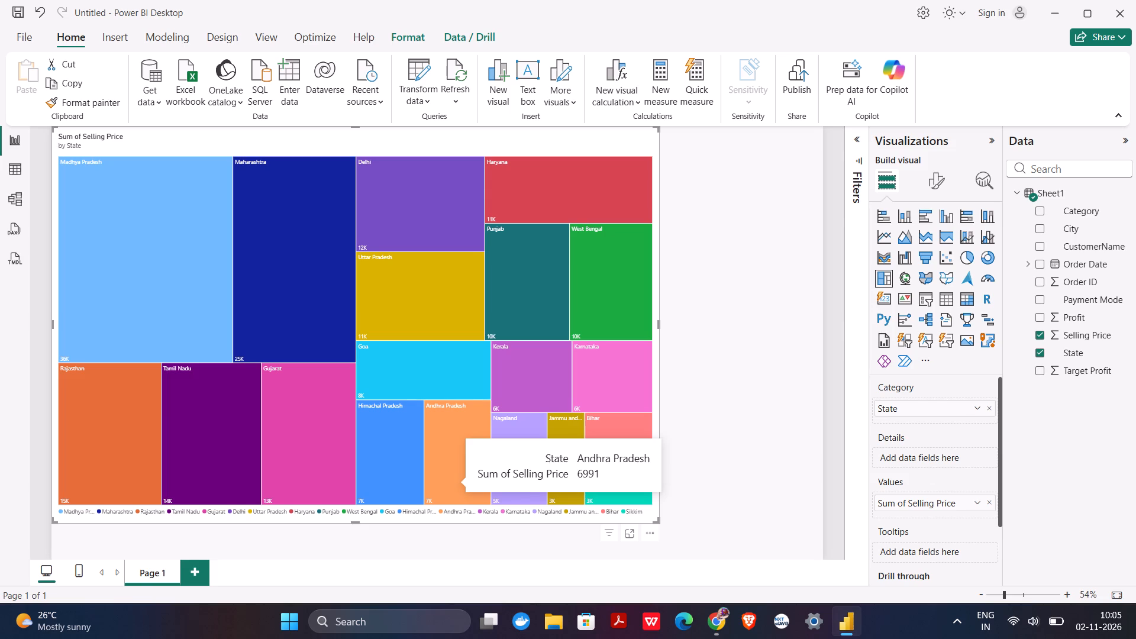